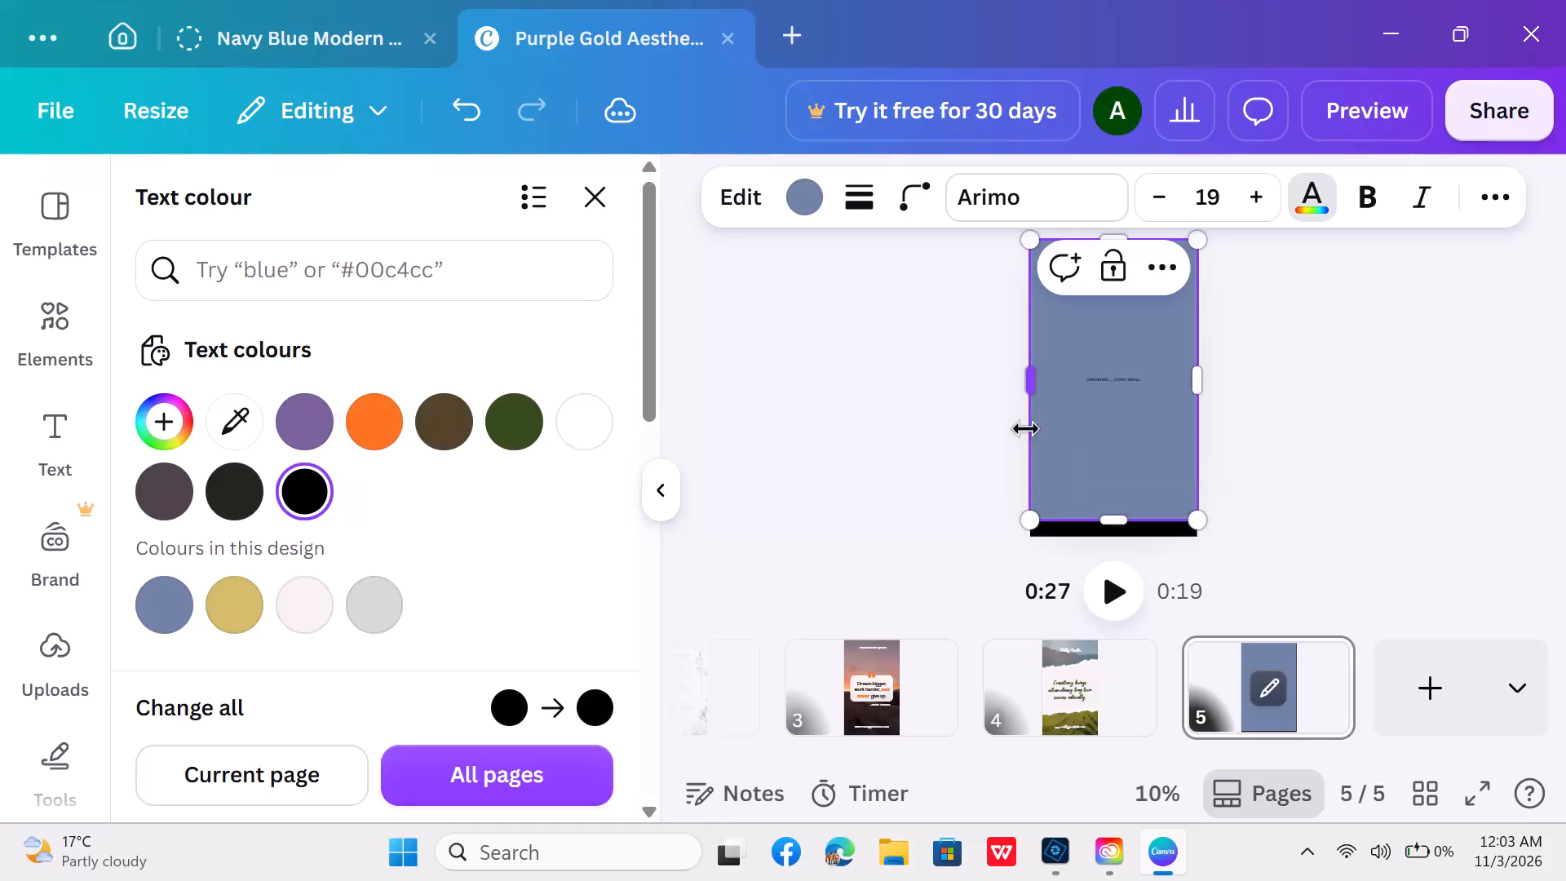
# Enlarge the blue shape on page 5 until it reaches the page's bottom edge and covers the black strip.
pyautogui.moveTo(1029, 522); pyautogui.dragTo(1024, 552)
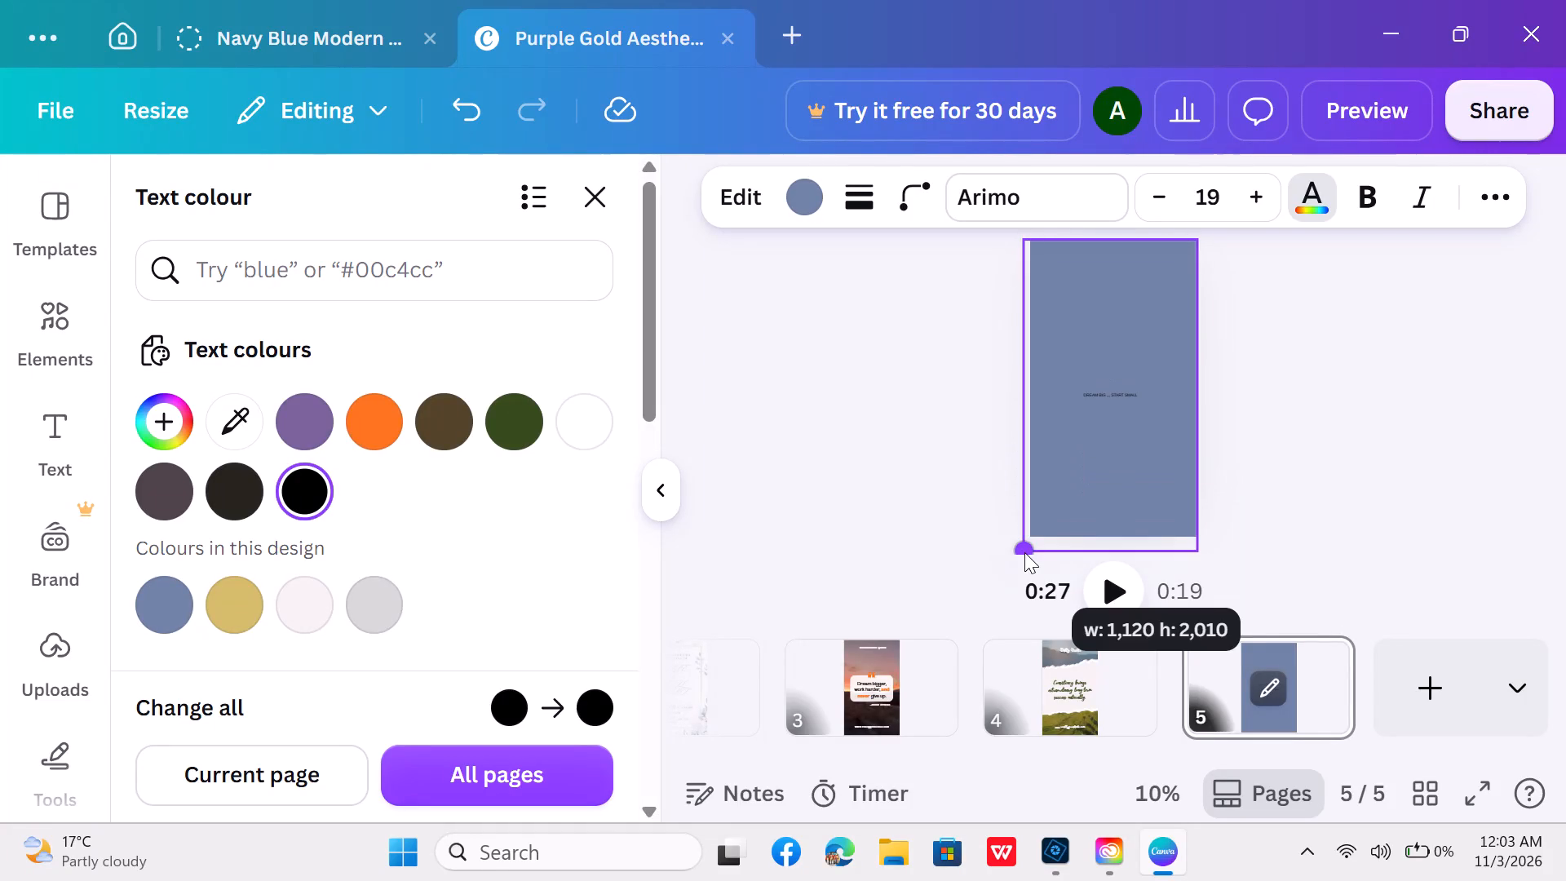
pyautogui.moveTo(1024, 552); pyautogui.dragTo(1034, 536)
pyautogui.click(1082, 443)
pyautogui.click(1111, 410)
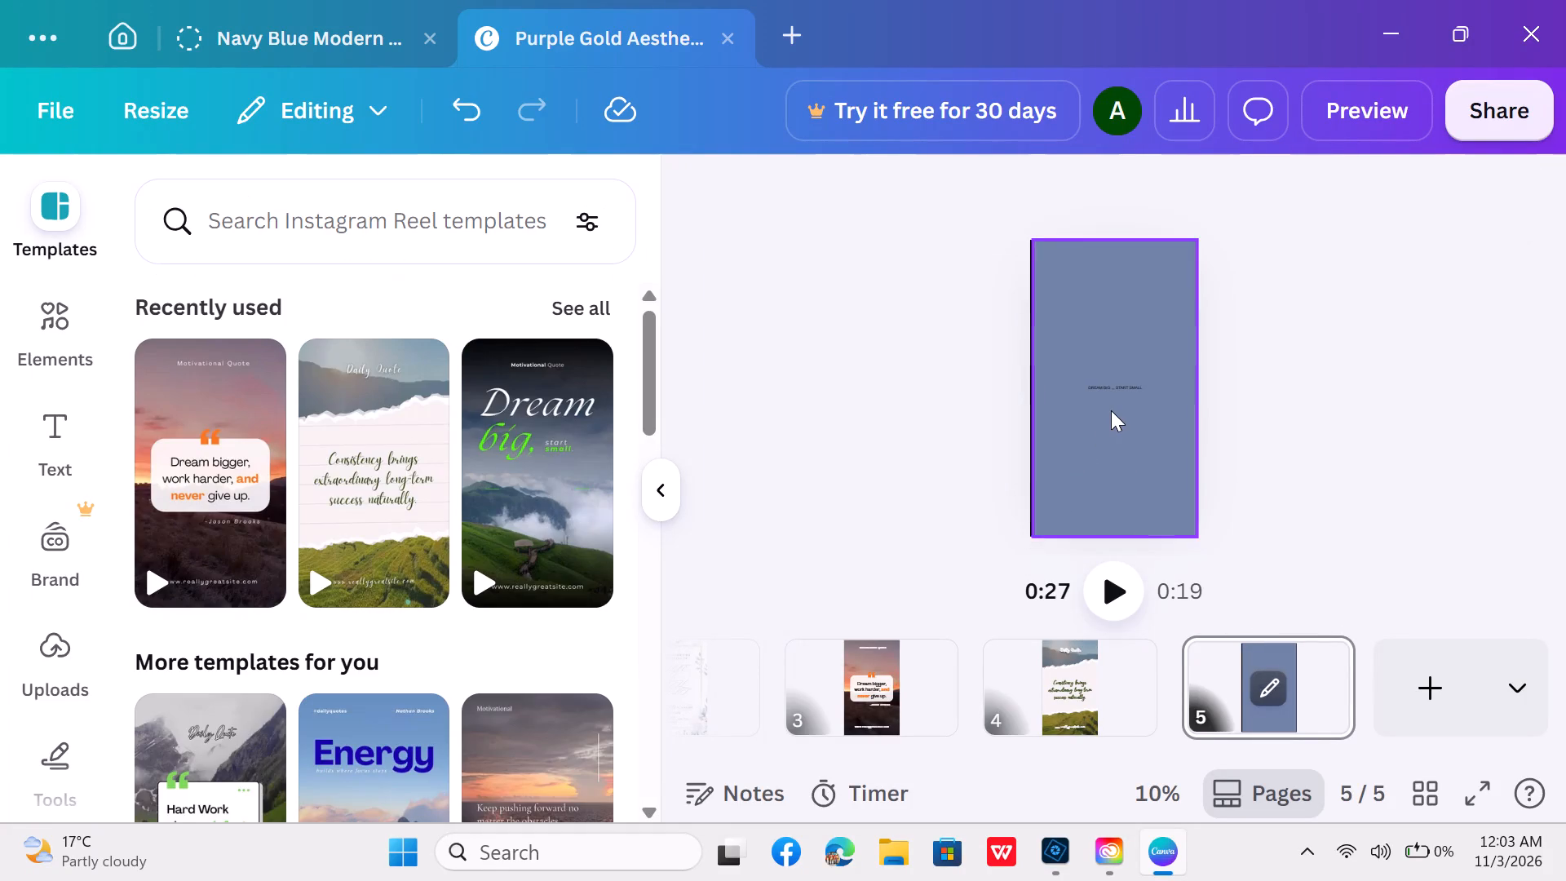
# Play the preview of page 5.
pyautogui.click(1112, 599)
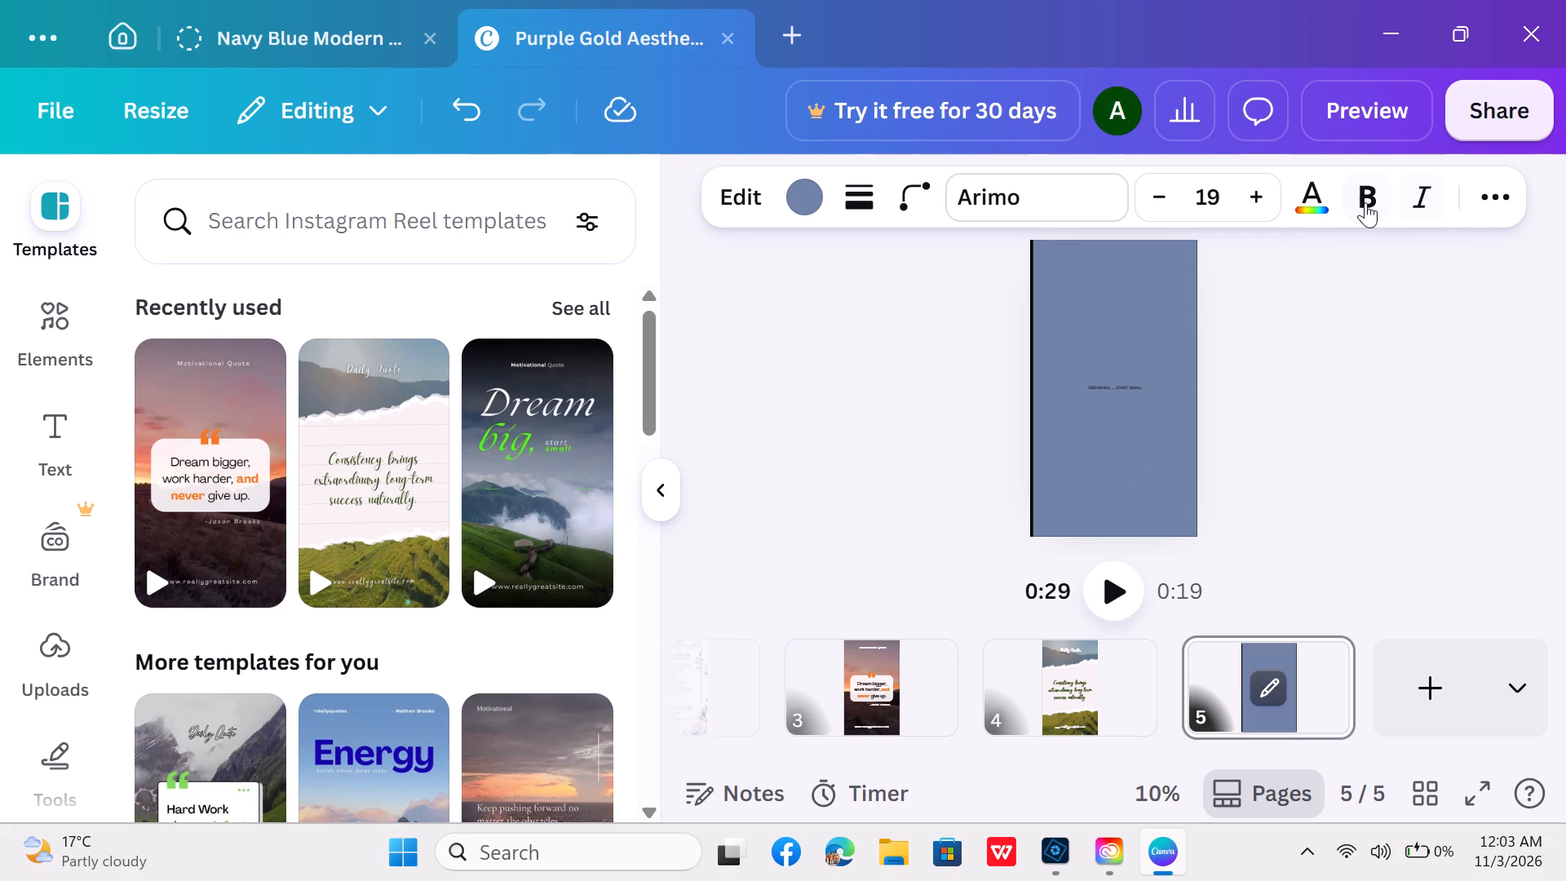
# Make the text in the blue shape on page 5 bold, without italics.
pyautogui.click(1423, 184)
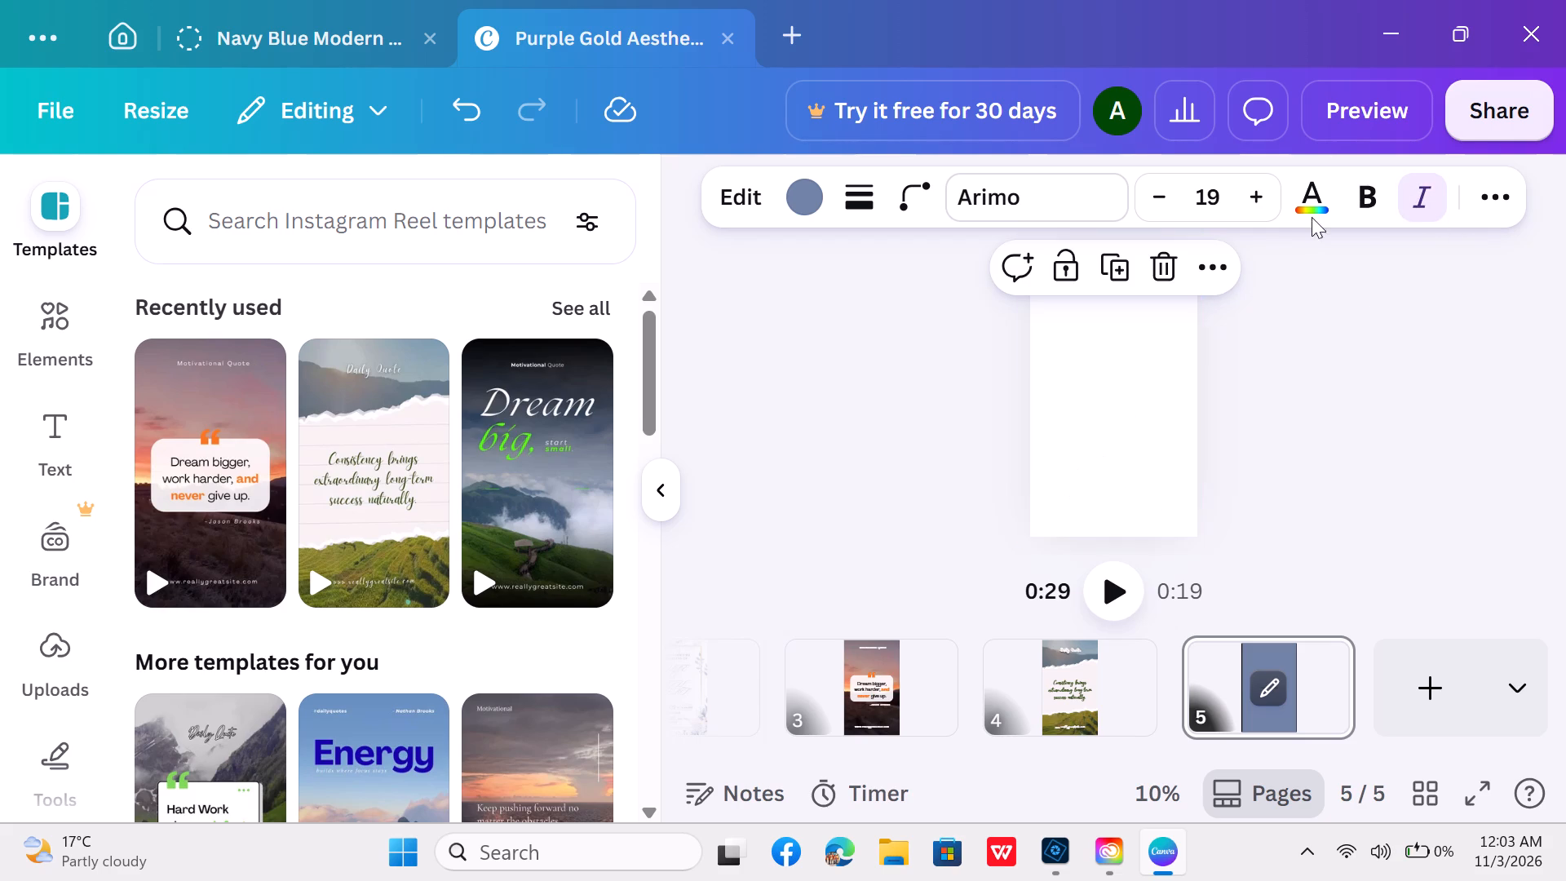
pyautogui.click(1320, 193)
pyautogui.click(1356, 184)
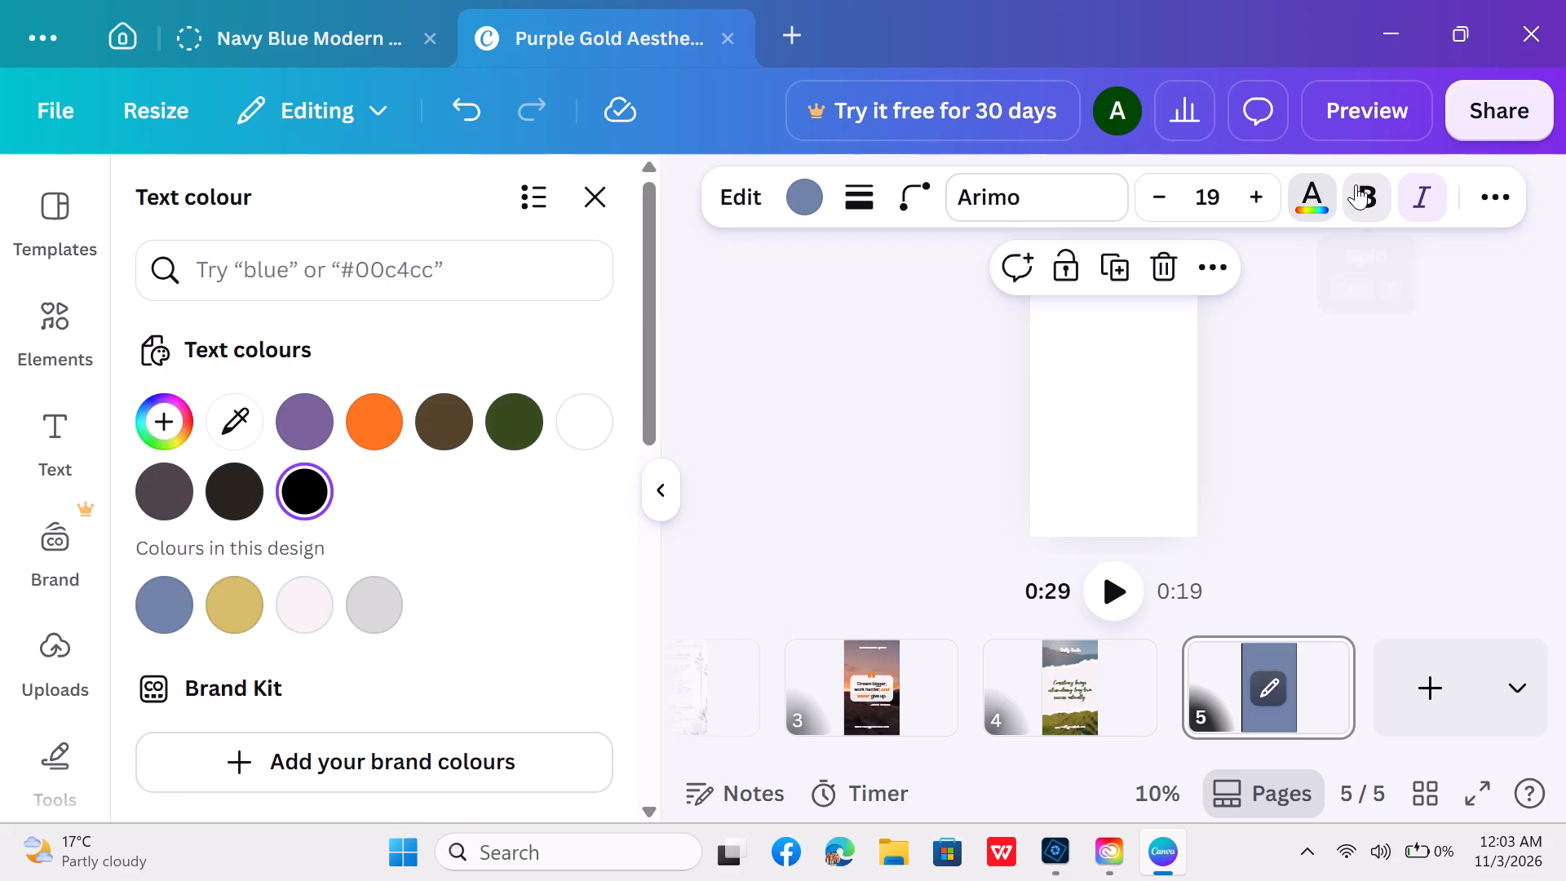
pyautogui.moveTo(1405, 171); pyautogui.dragTo(1414, 182)
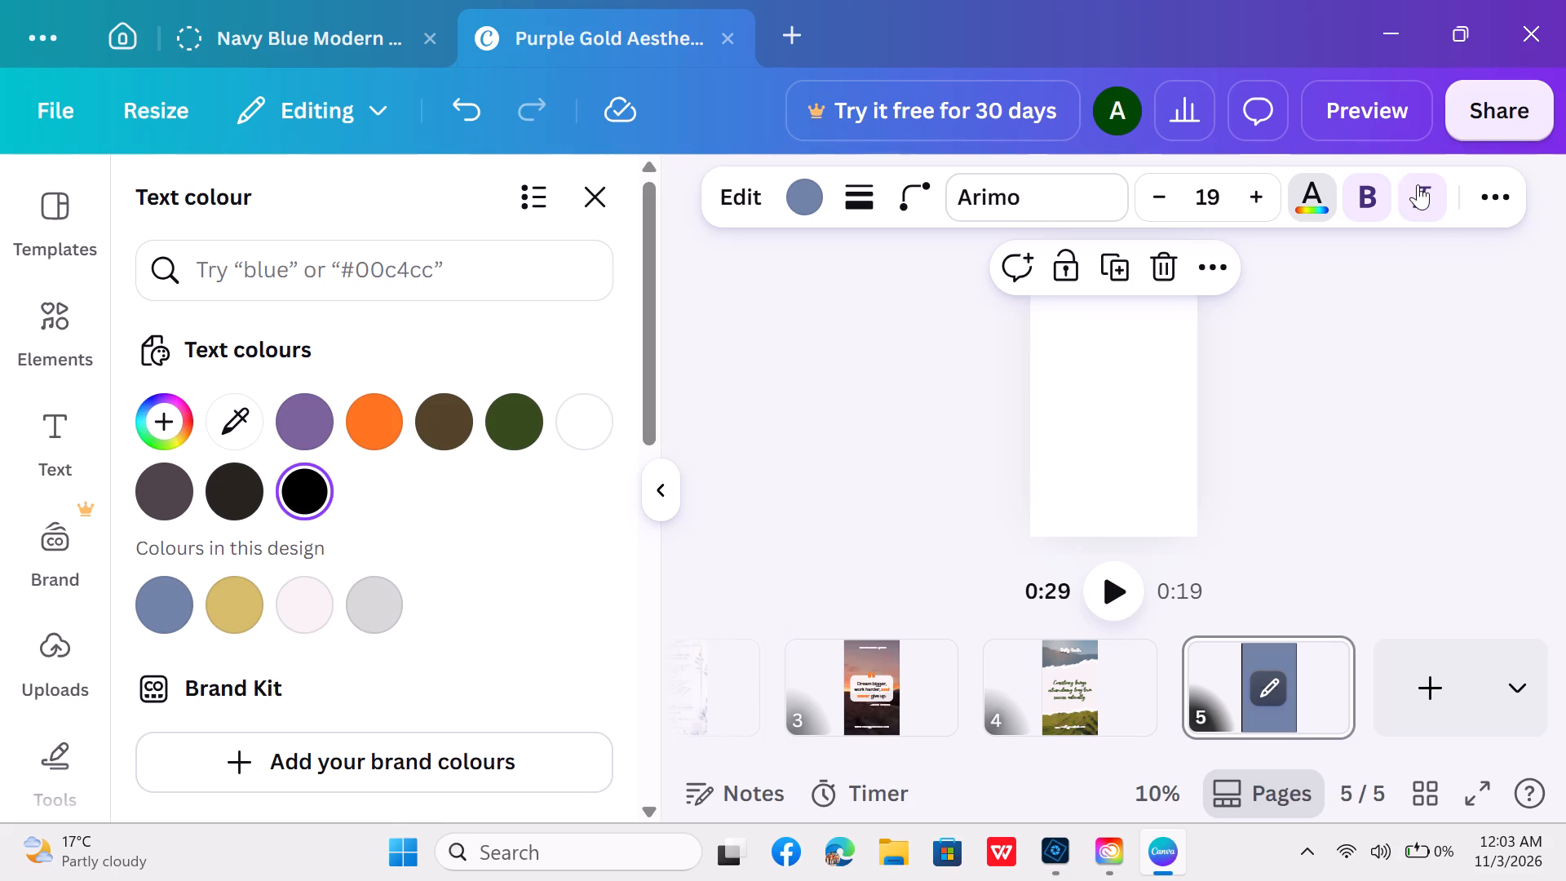
pyautogui.click(1420, 185)
# Look through the available text colours, including the photo colours and default solid colours.
pyautogui.scroll(-2, 1107, 555)
pyautogui.scroll(-2, 397, 776)
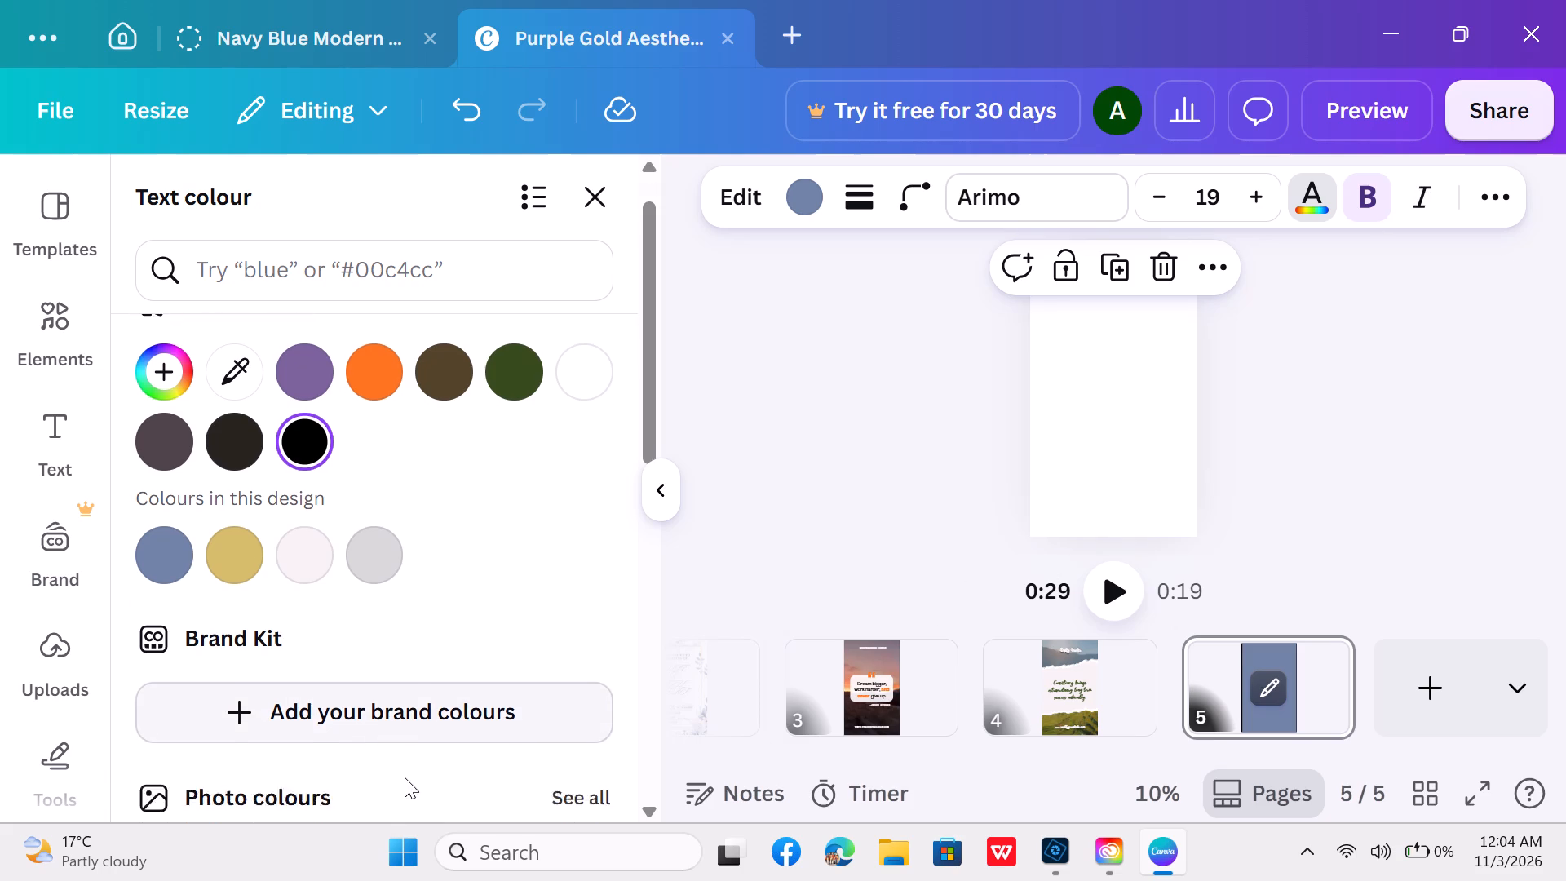
pyautogui.scroll(-1, 405, 777)
pyautogui.scroll(2, 425, 731)
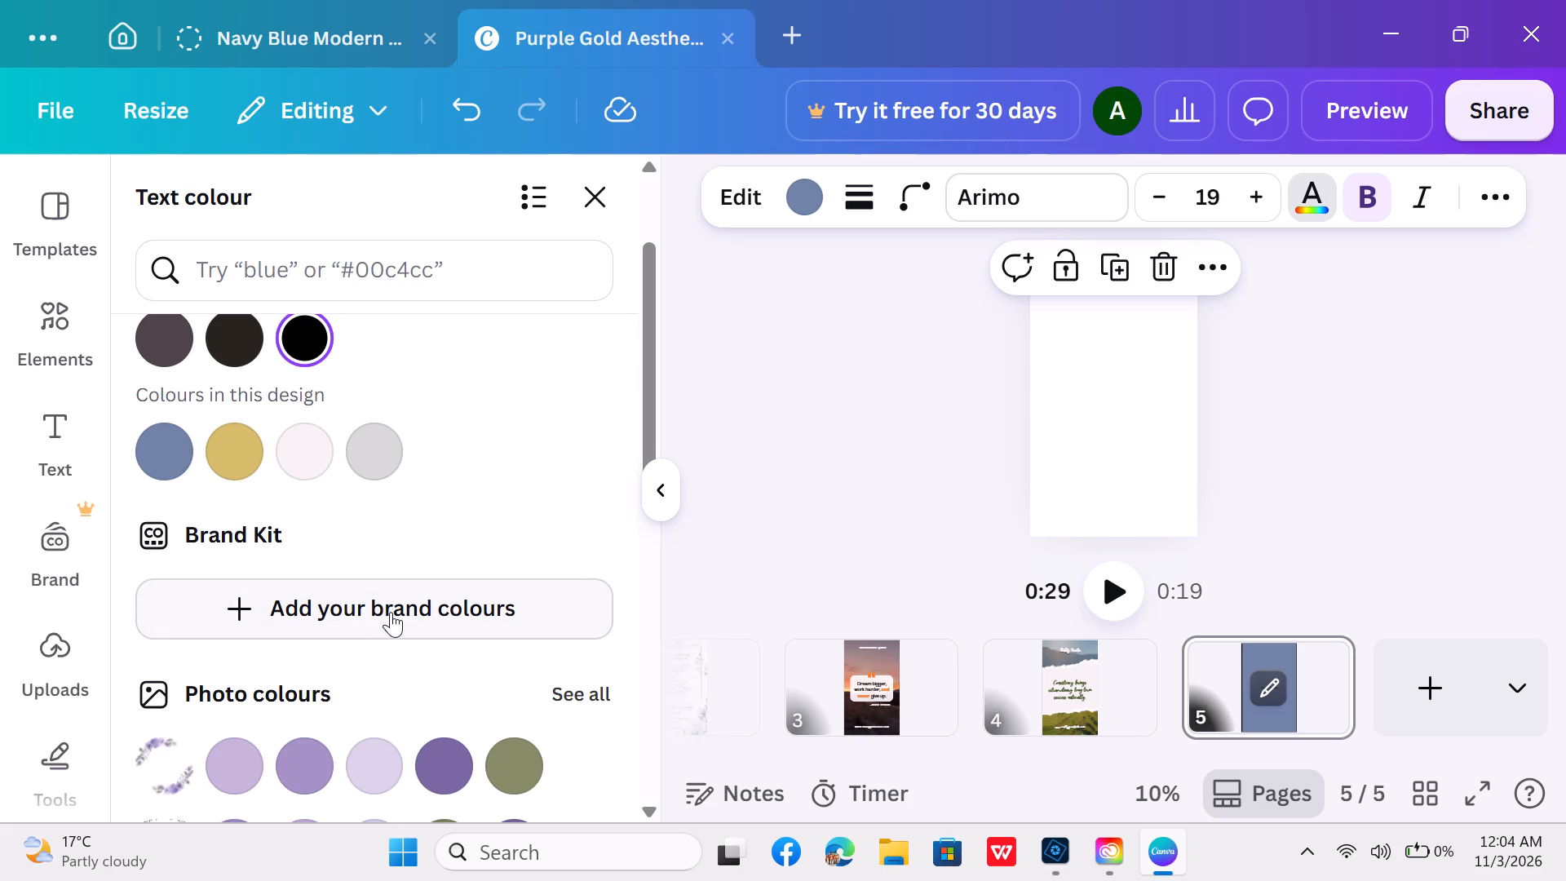
pyautogui.scroll(-2, 467, 630)
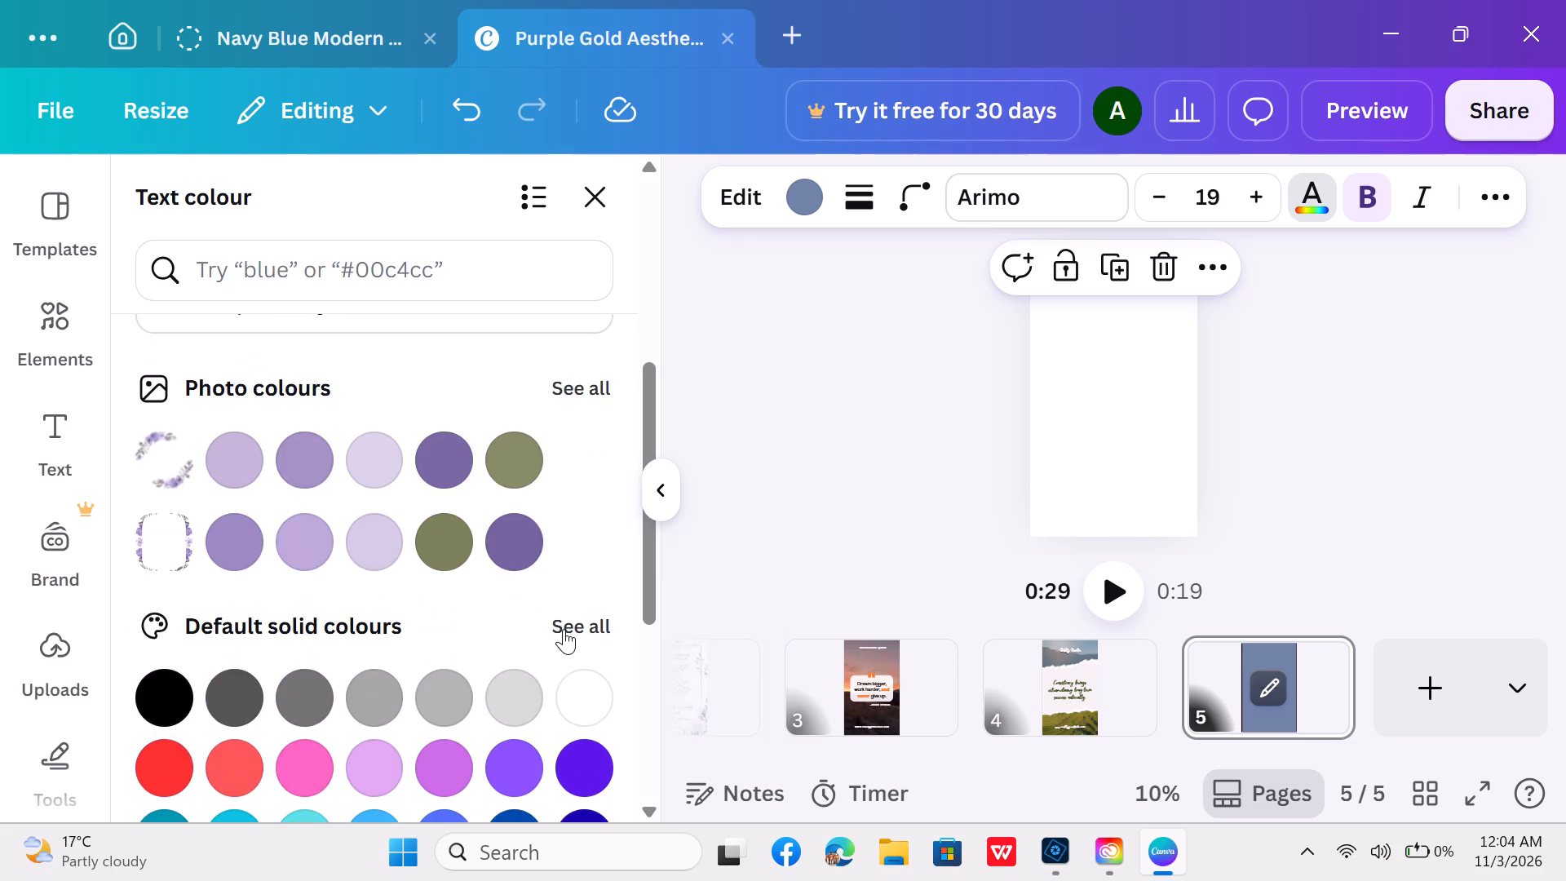
pyautogui.scroll(1, 564, 629)
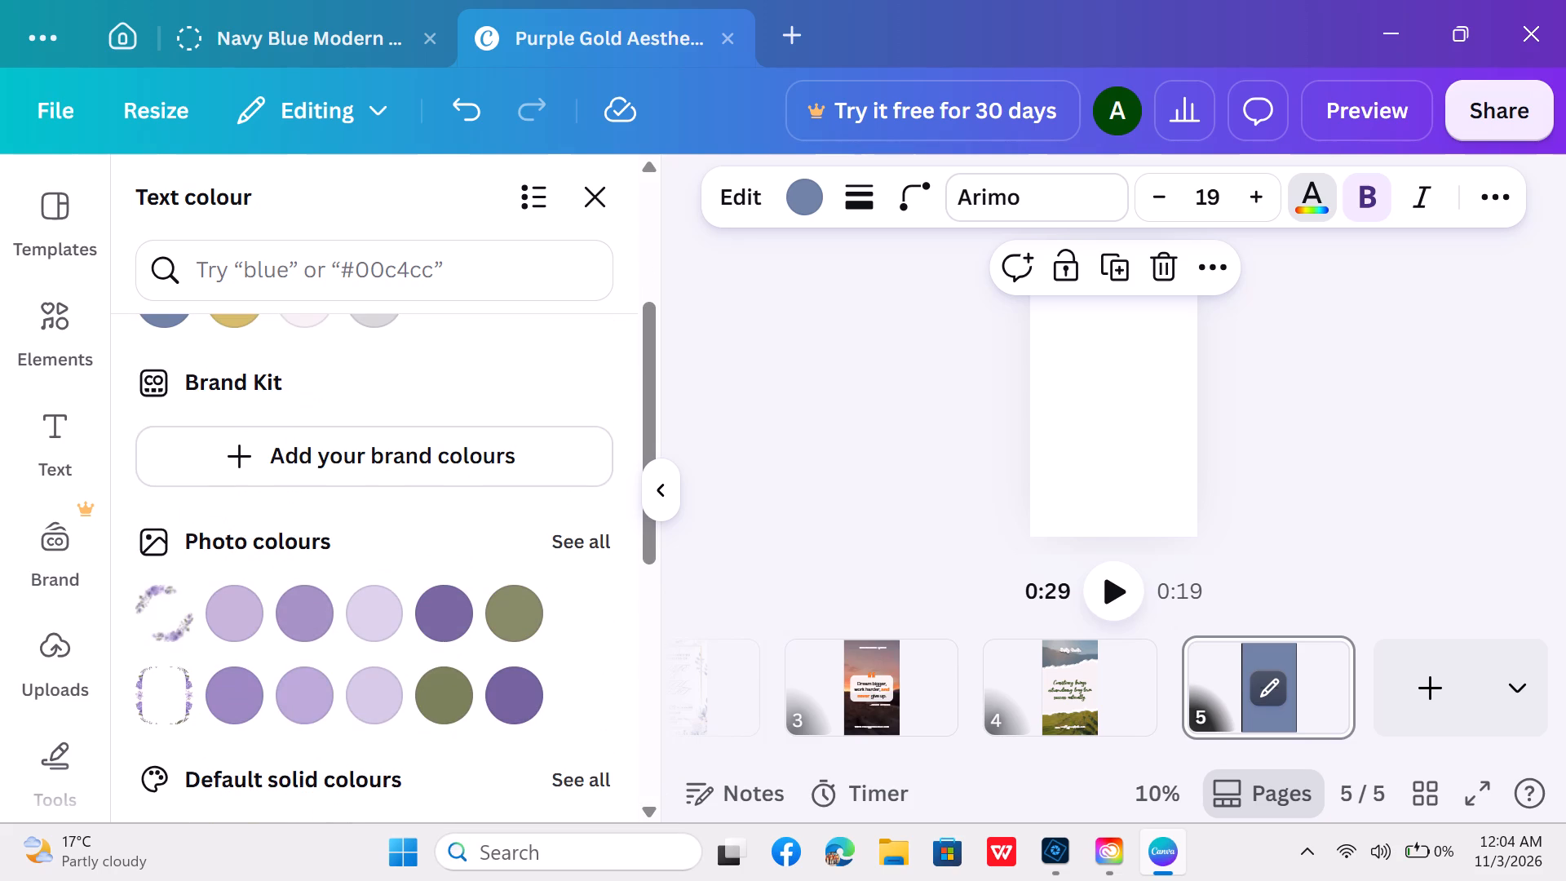
# Search the computer for ChatGPT and open the app.
pyautogui.click(649, 857)
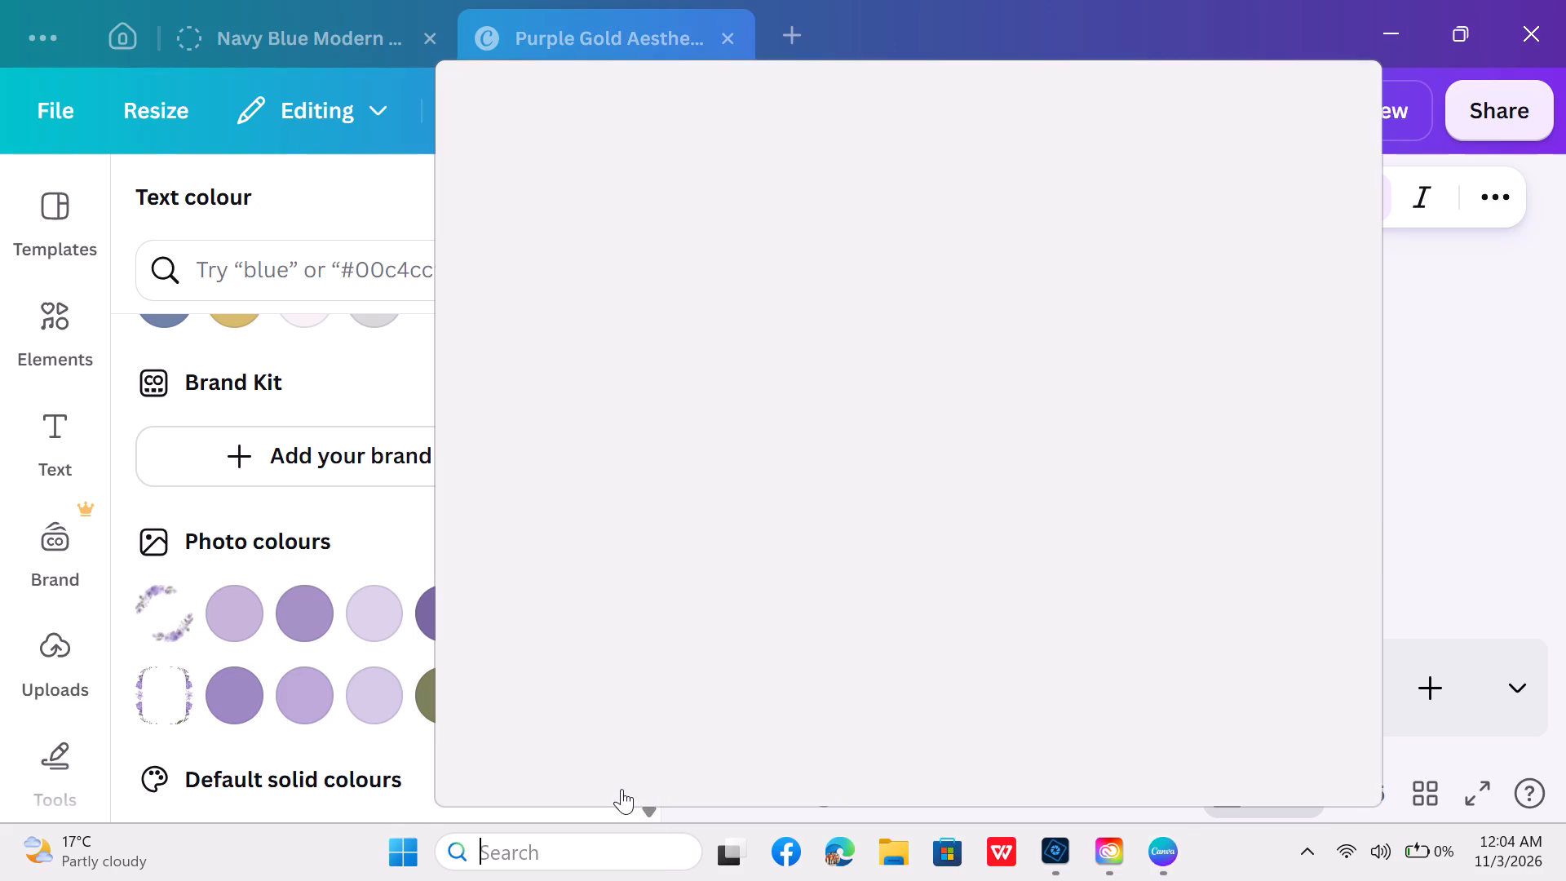
pyautogui.press('c')
pyautogui.press('h')
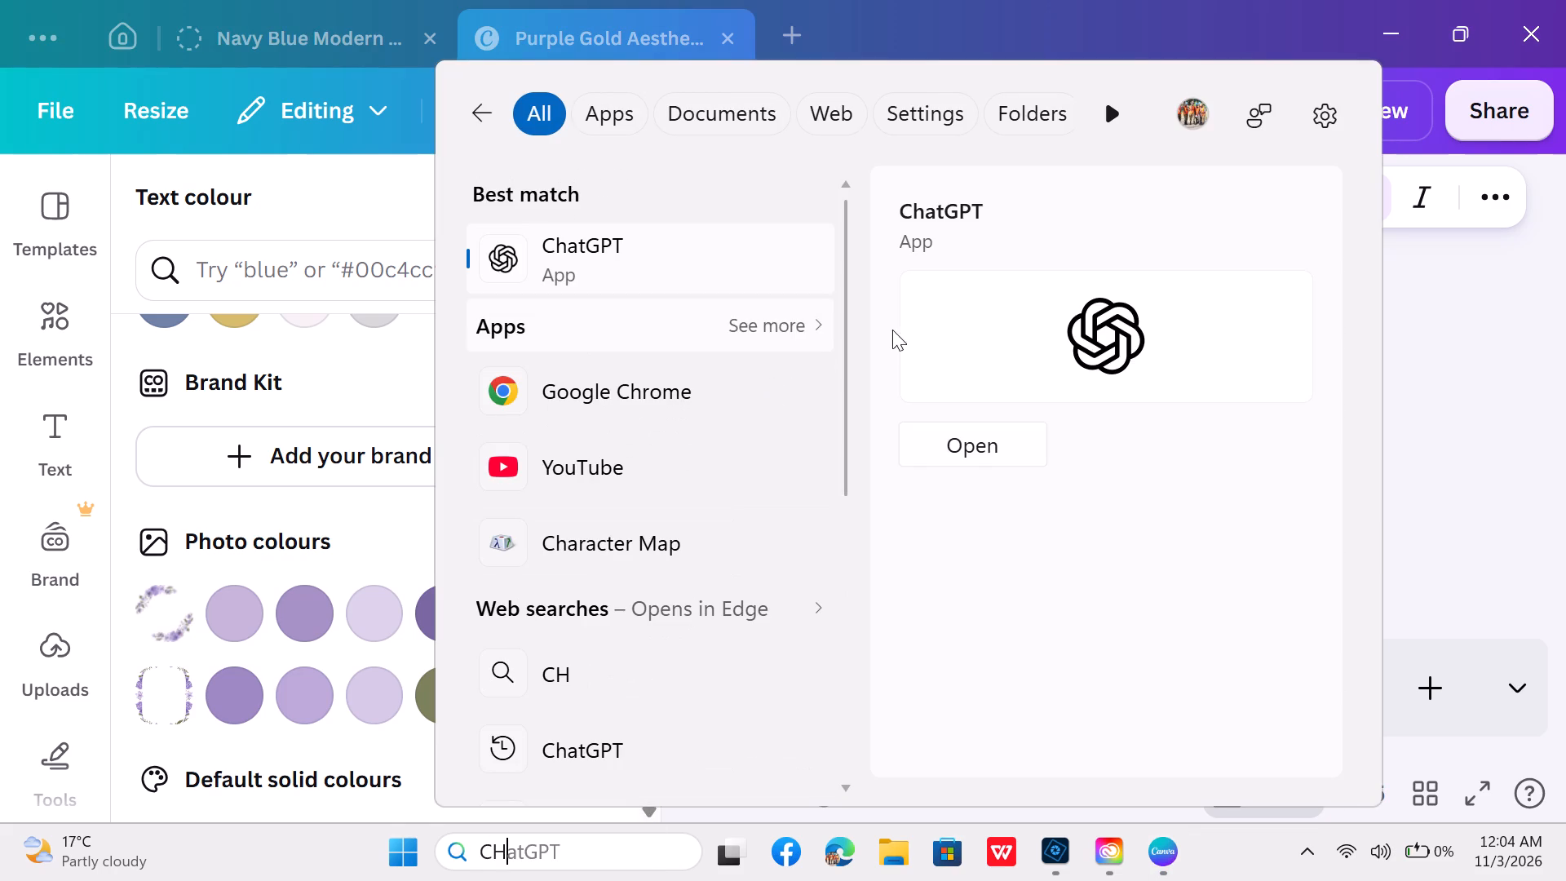
pyautogui.click(971, 438)
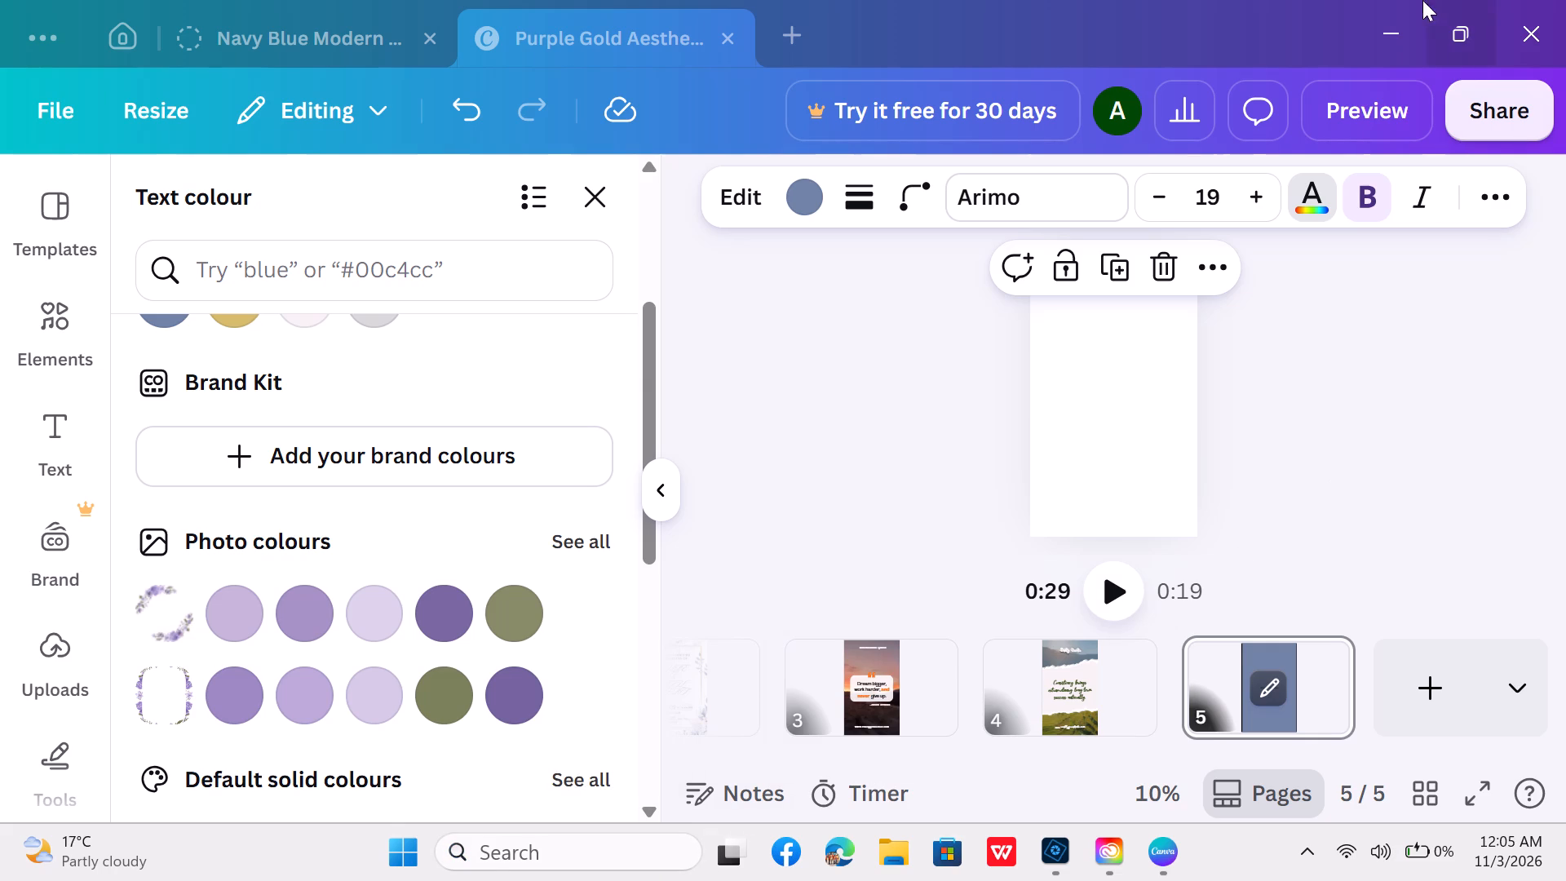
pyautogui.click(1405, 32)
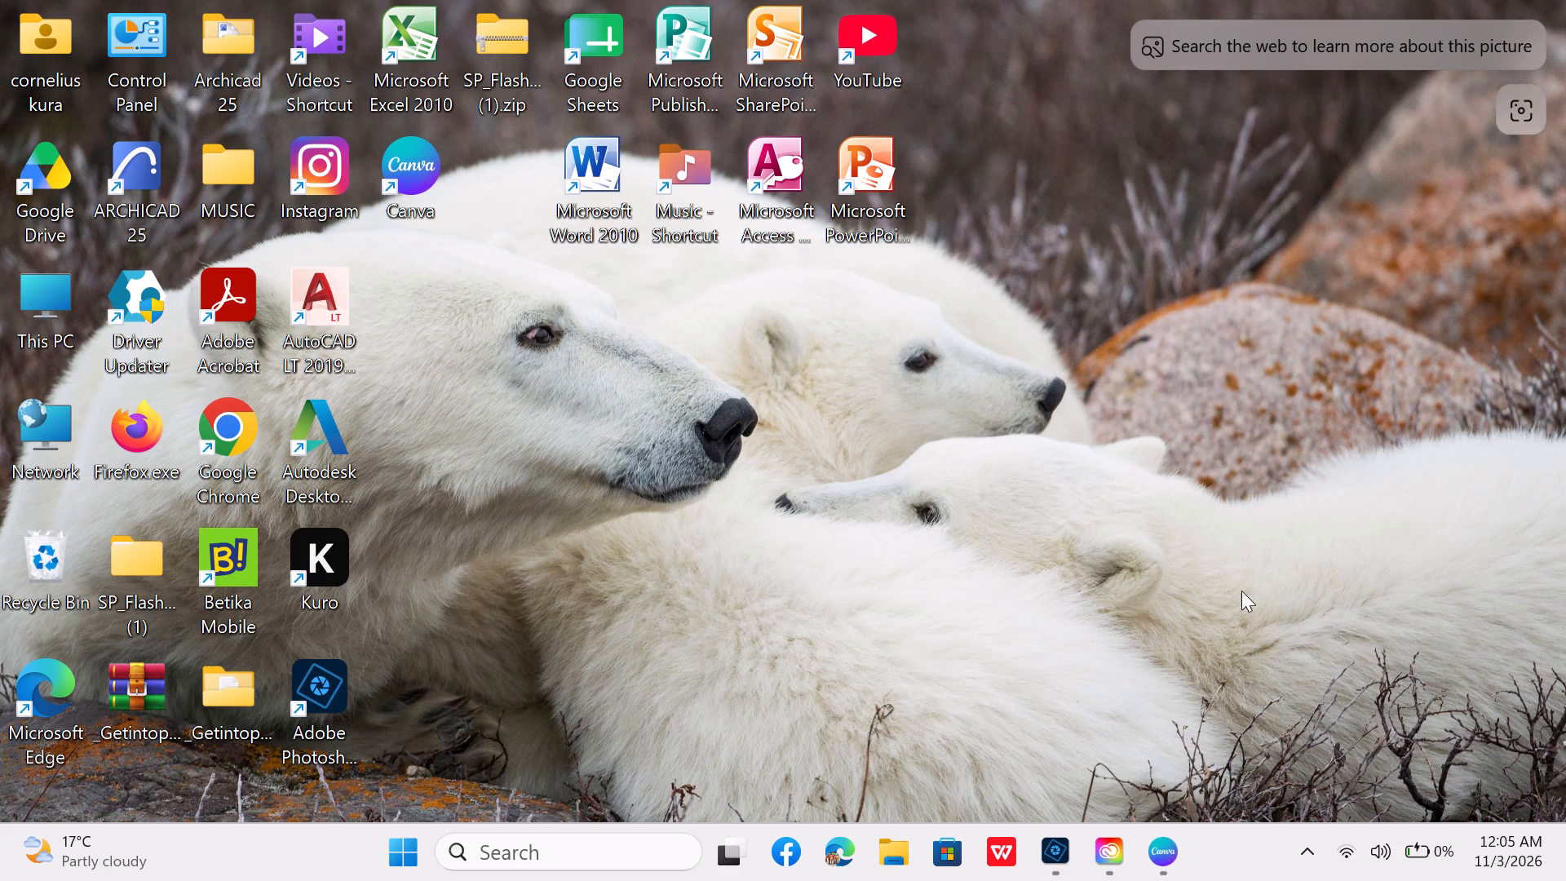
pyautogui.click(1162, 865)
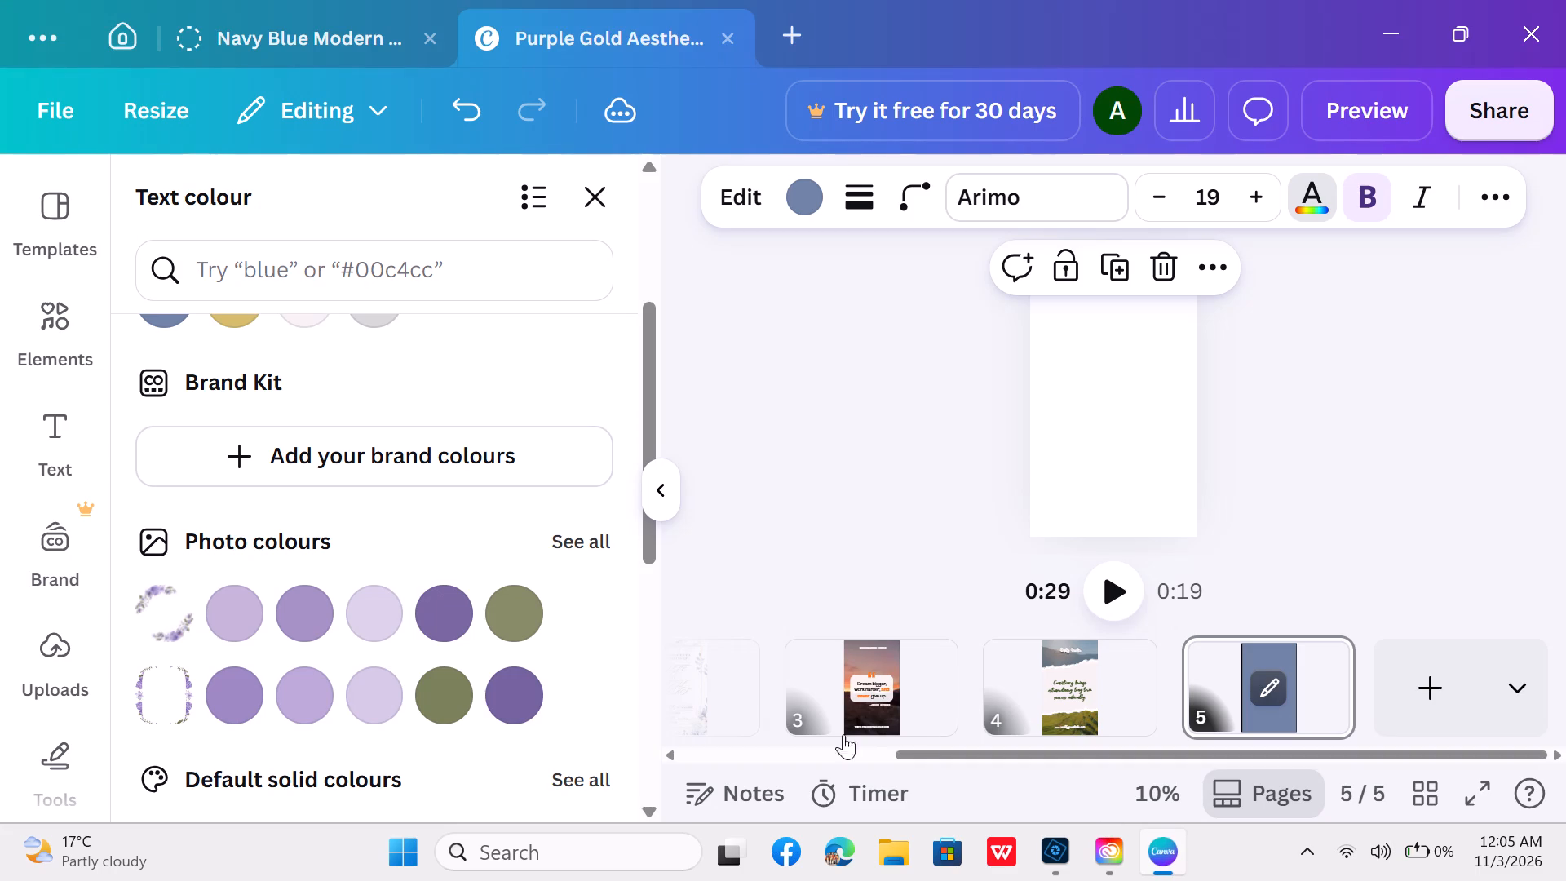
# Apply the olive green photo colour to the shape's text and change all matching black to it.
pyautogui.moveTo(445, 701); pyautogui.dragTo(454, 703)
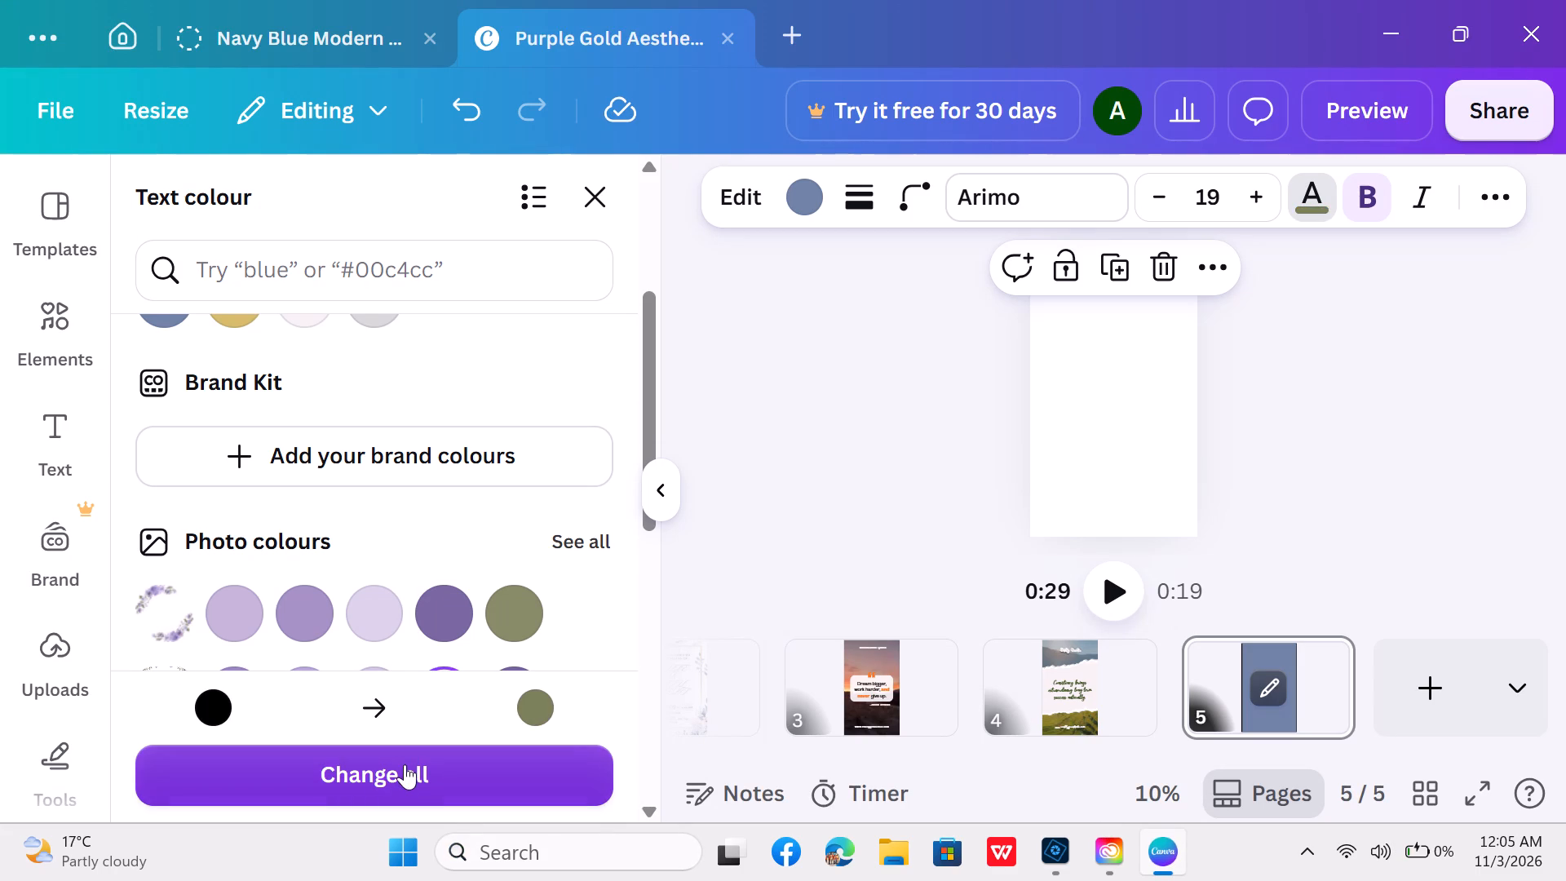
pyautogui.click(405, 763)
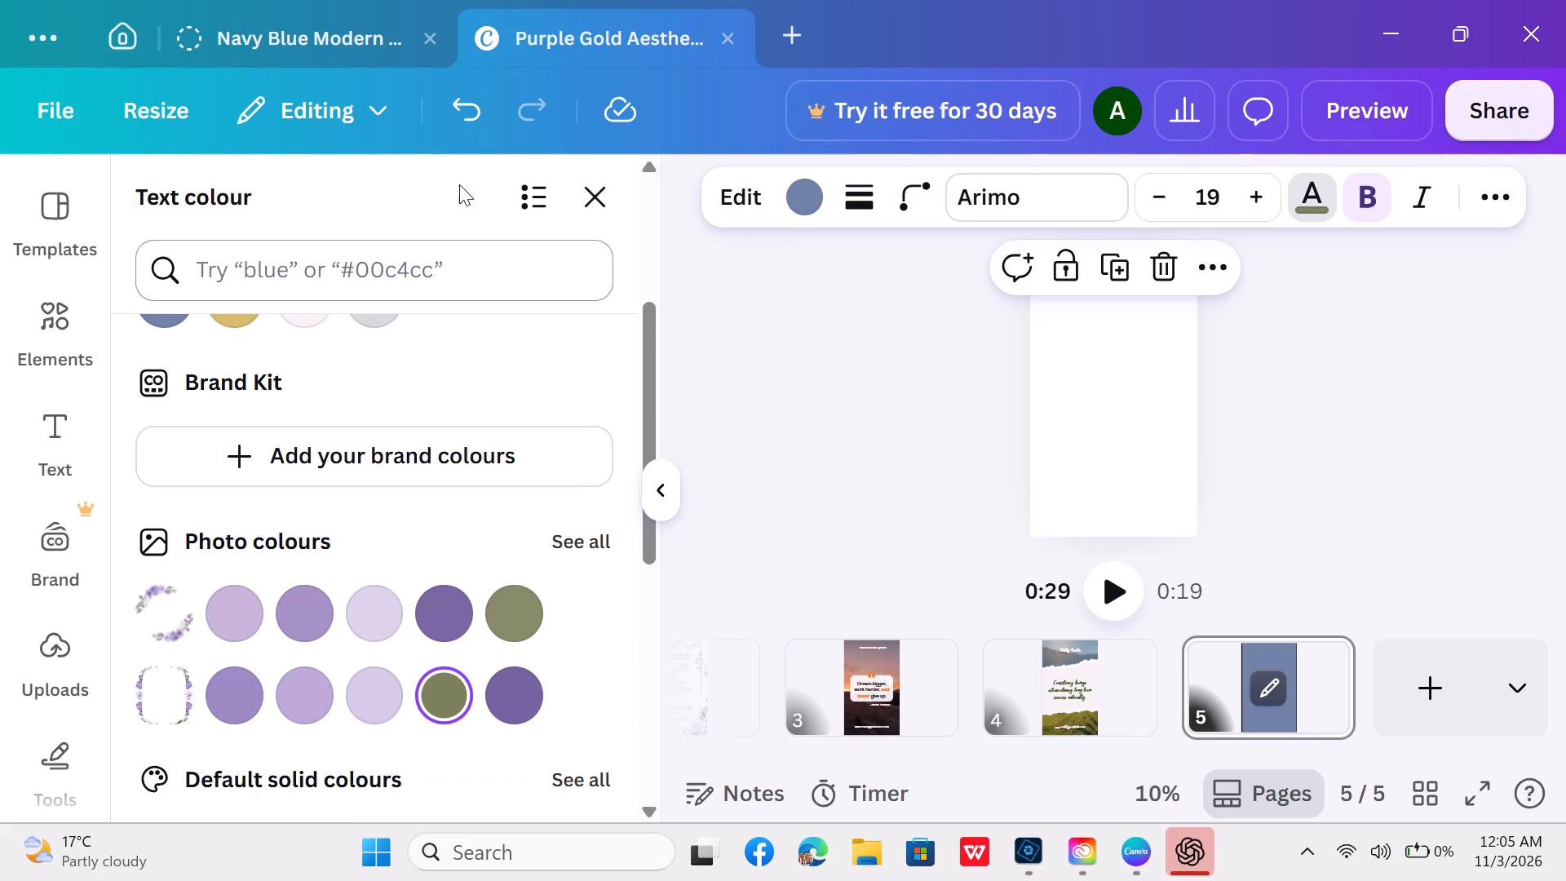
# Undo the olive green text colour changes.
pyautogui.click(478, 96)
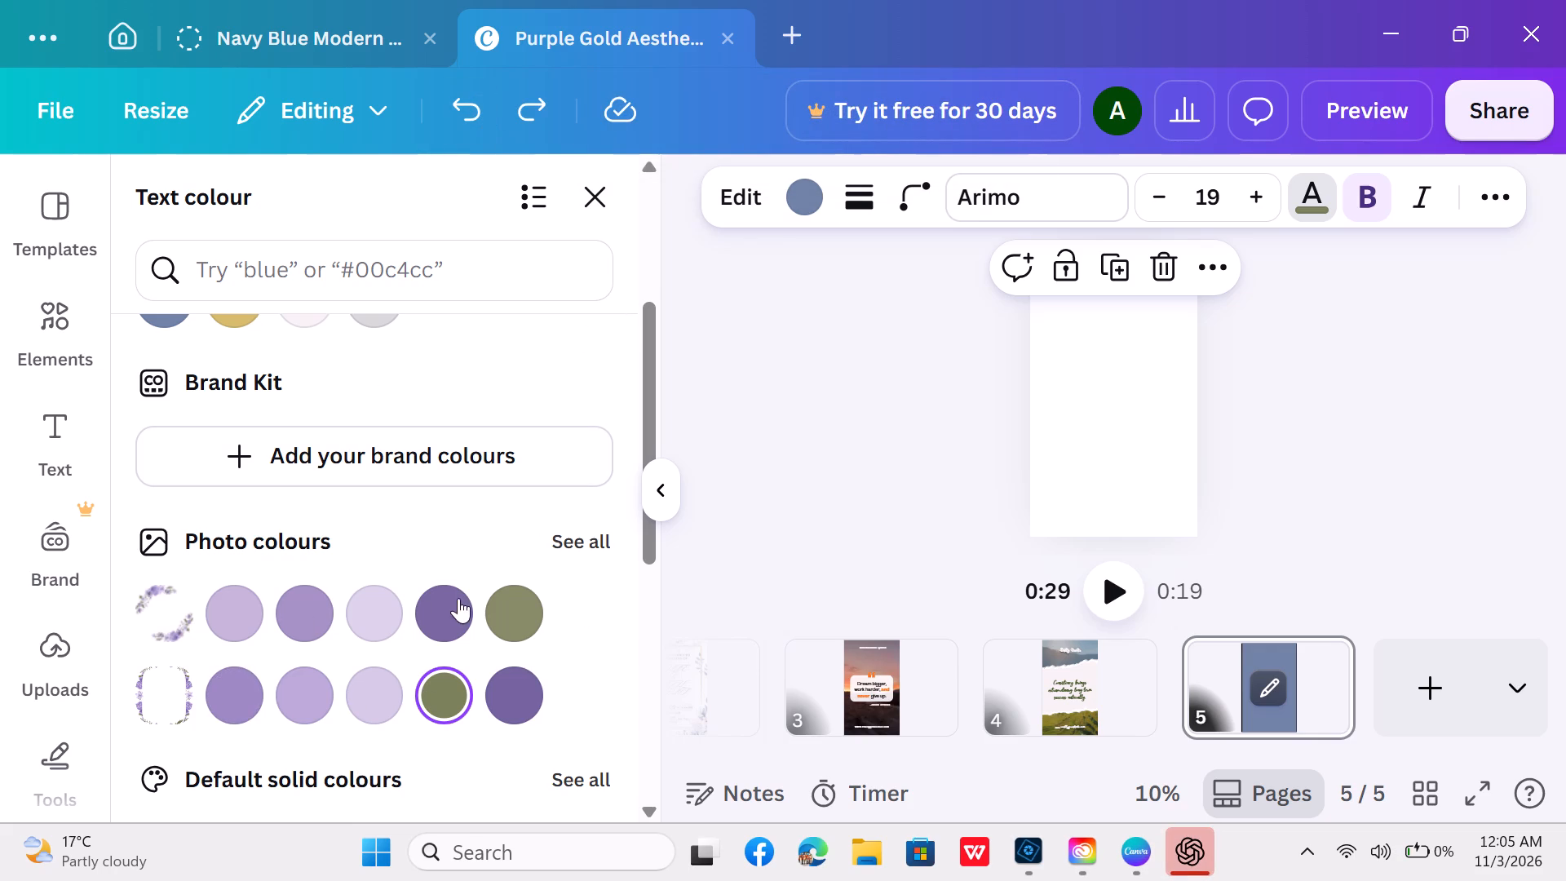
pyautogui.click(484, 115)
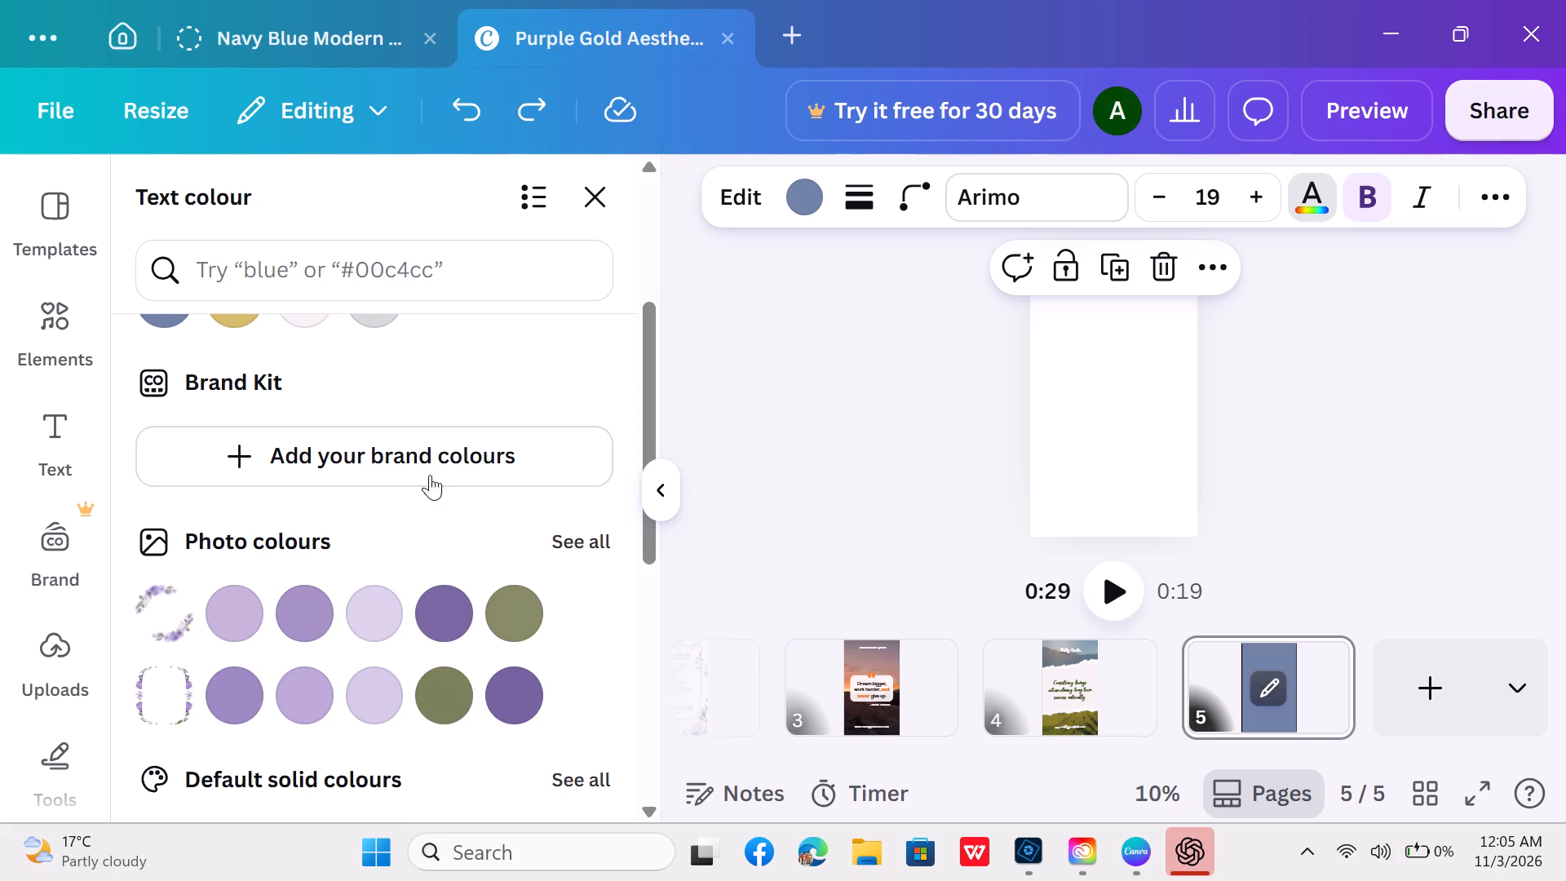
# Set the blue shape's text colour to bright red from the default solid colours.
pyautogui.scroll(-6, 338, 653)
pyautogui.scroll(1, 388, 570)
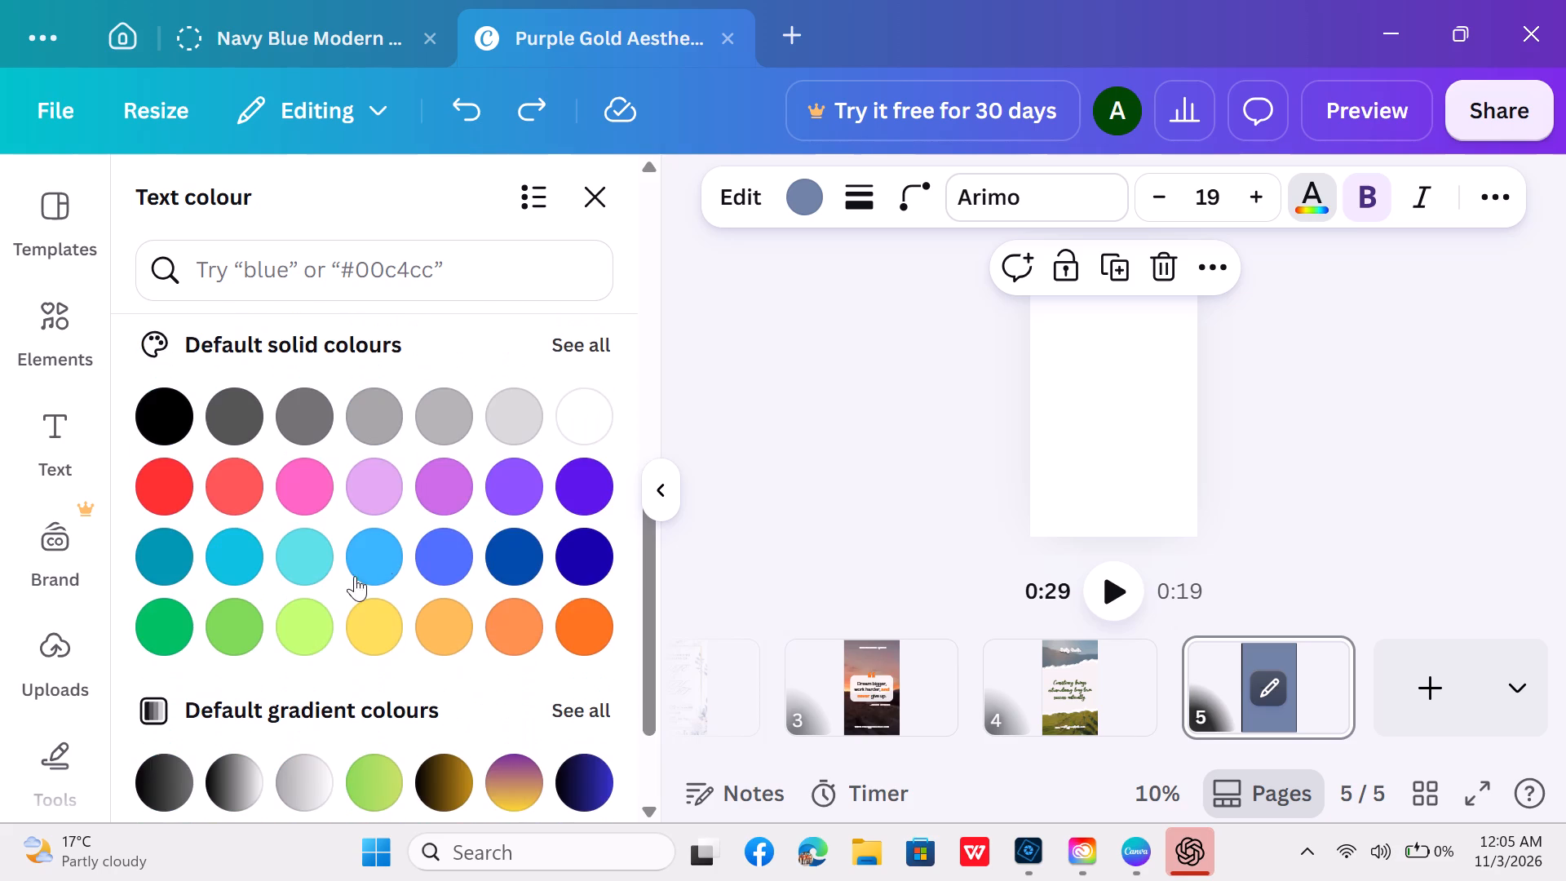
pyautogui.click(160, 470)
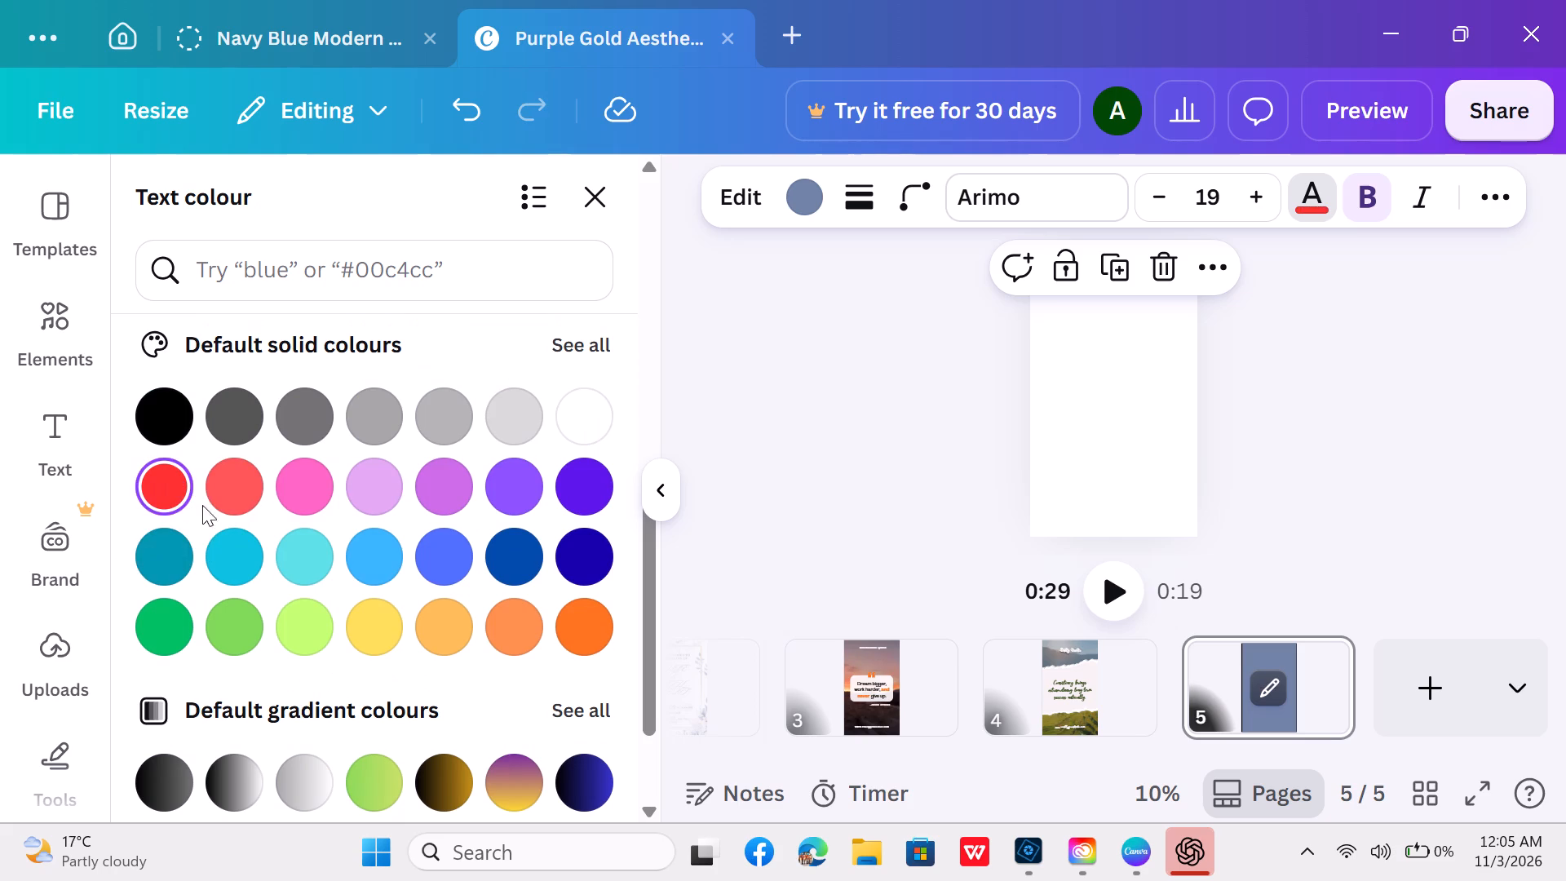
# Add the uploaded blue-toned photo of a man standing in a paved yard to page 5.
pyautogui.click(60, 546)
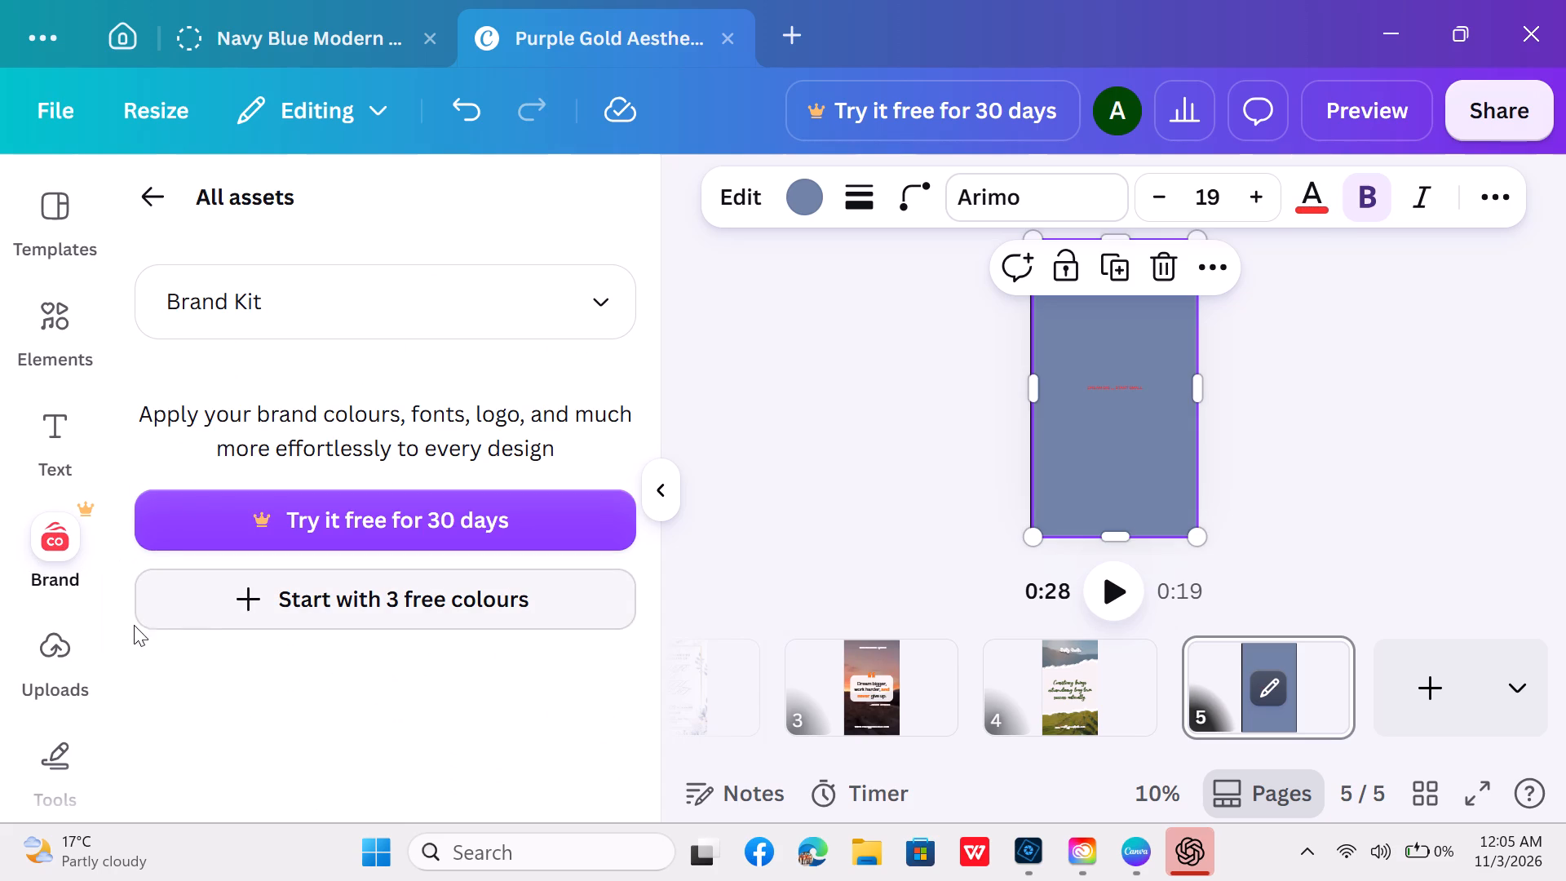
pyautogui.click(55, 670)
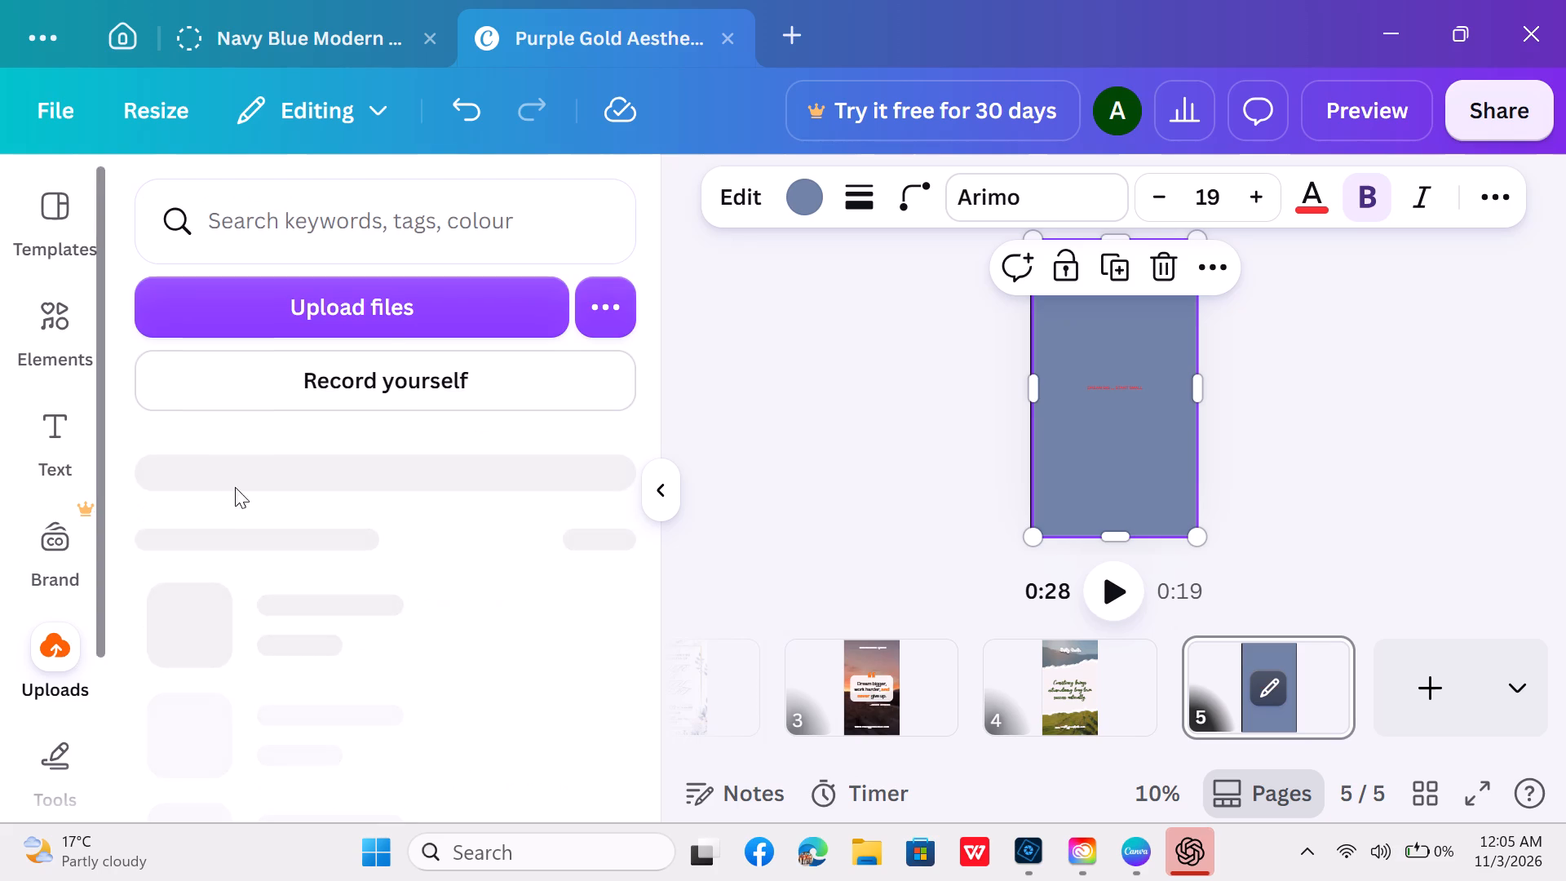
pyautogui.click(408, 321)
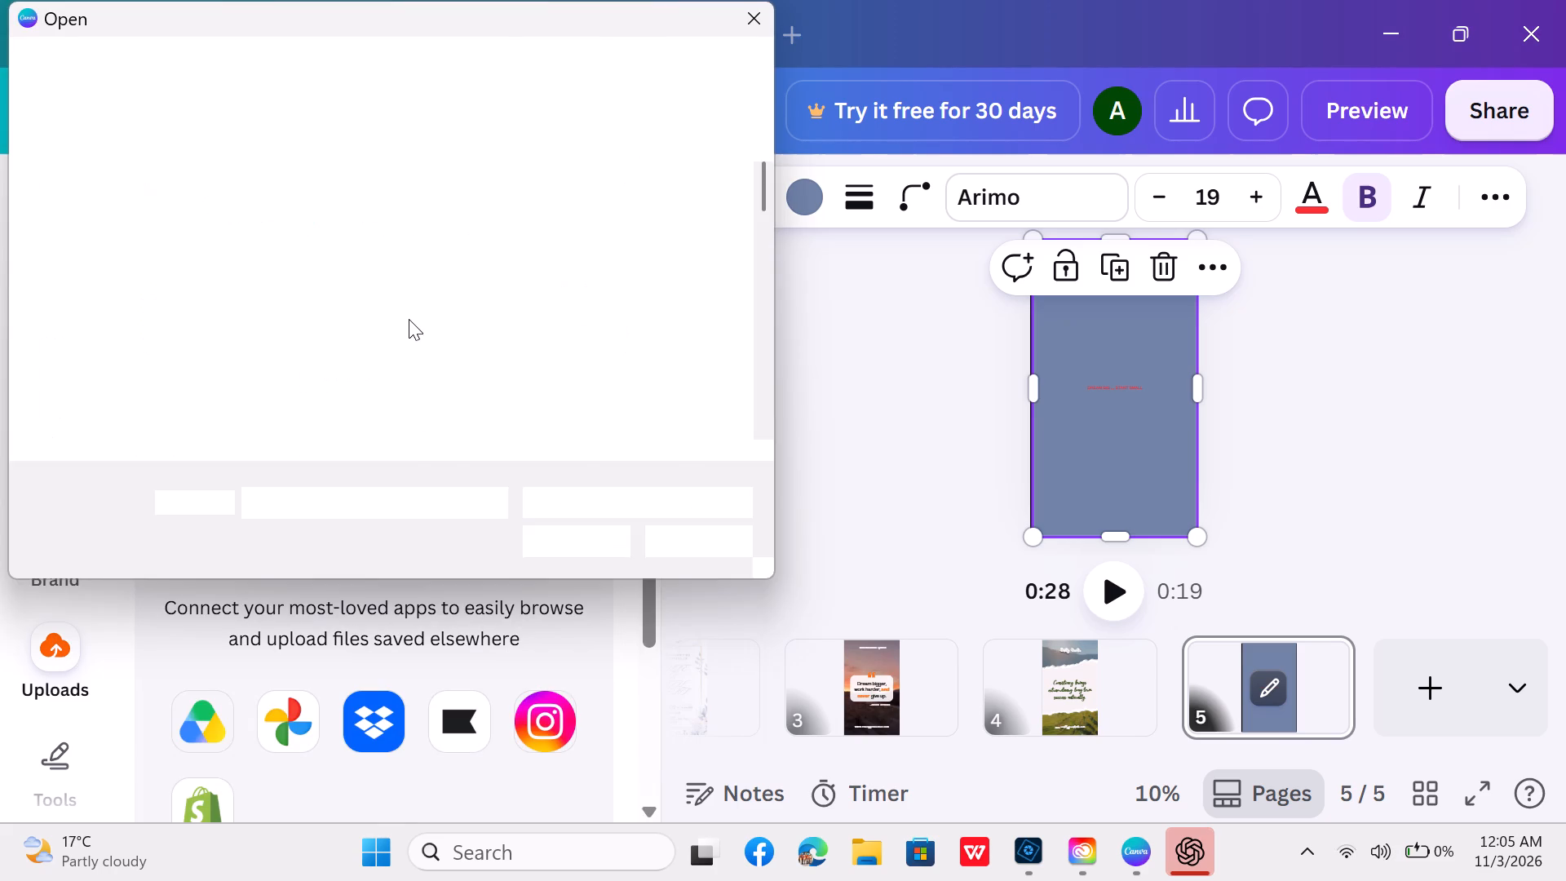
pyautogui.click(754, 19)
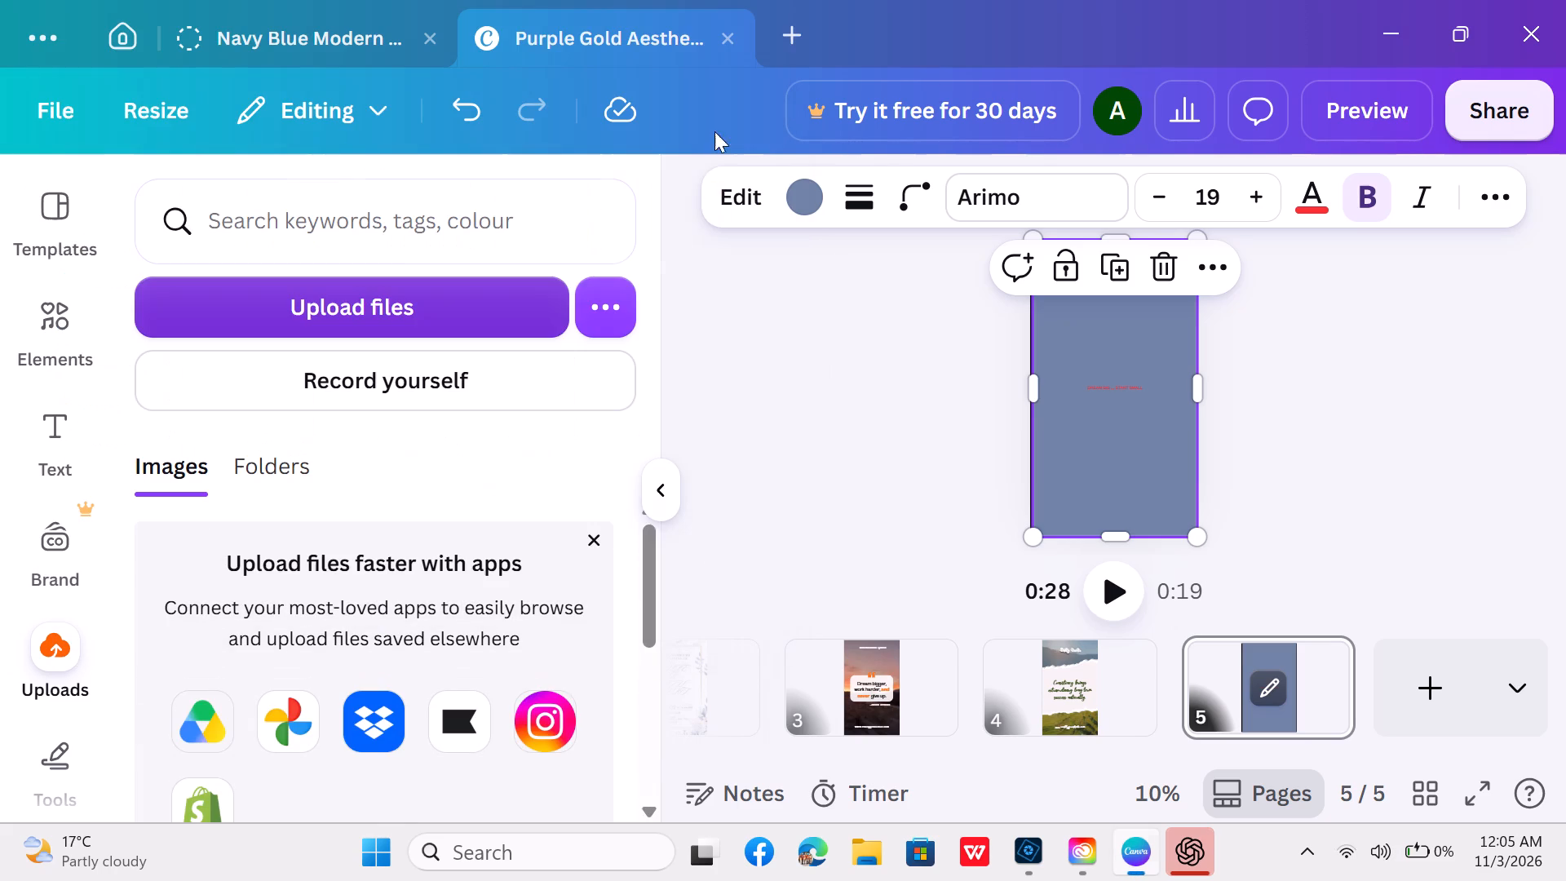
pyautogui.scroll(-3, 422, 611)
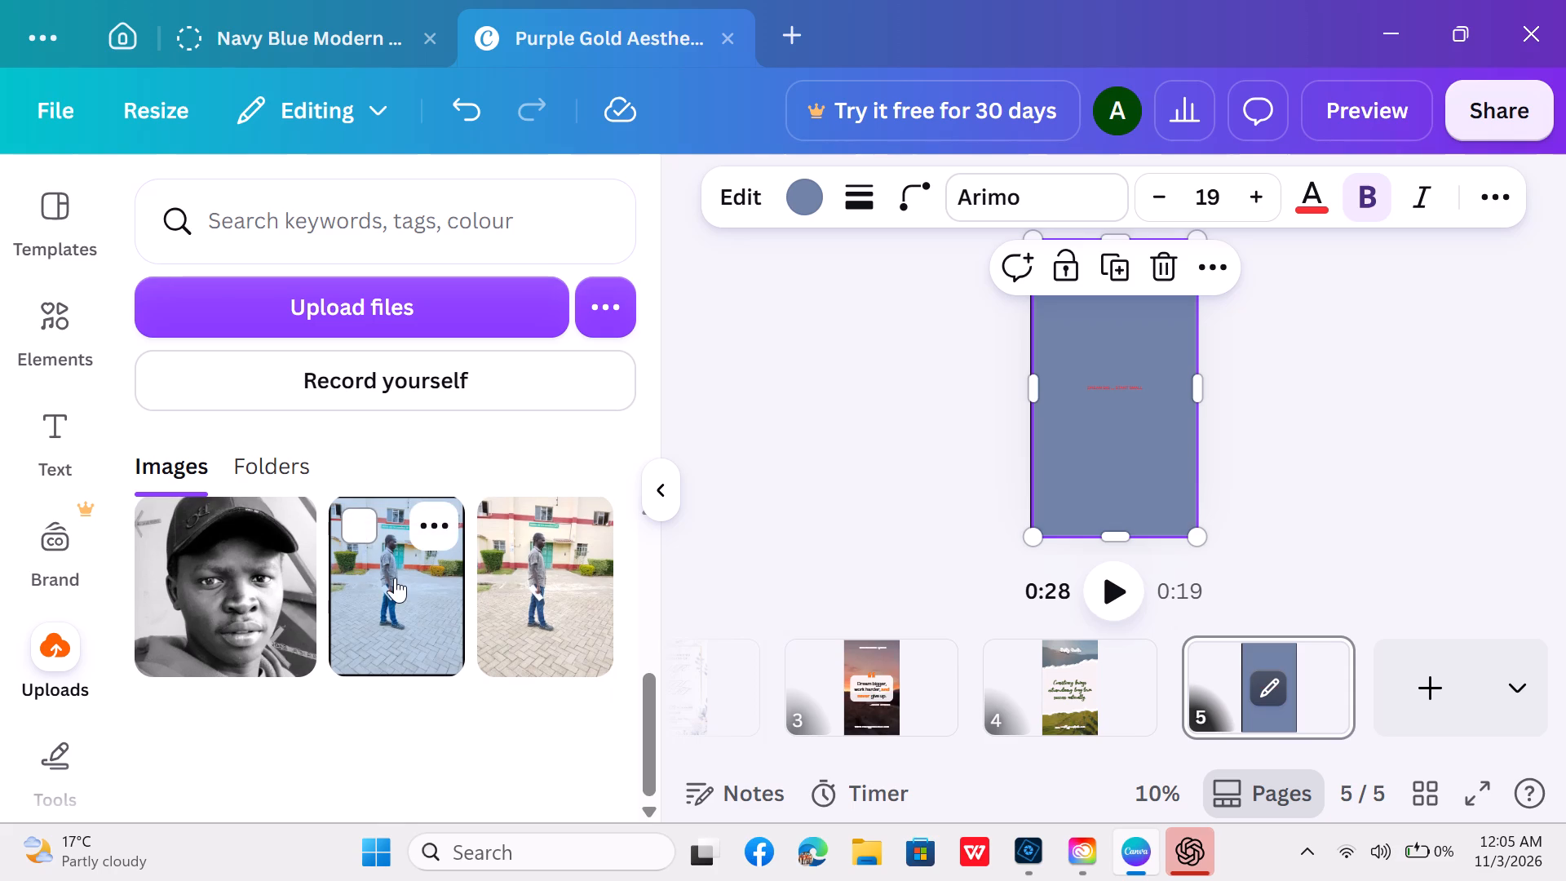
pyautogui.click(396, 586)
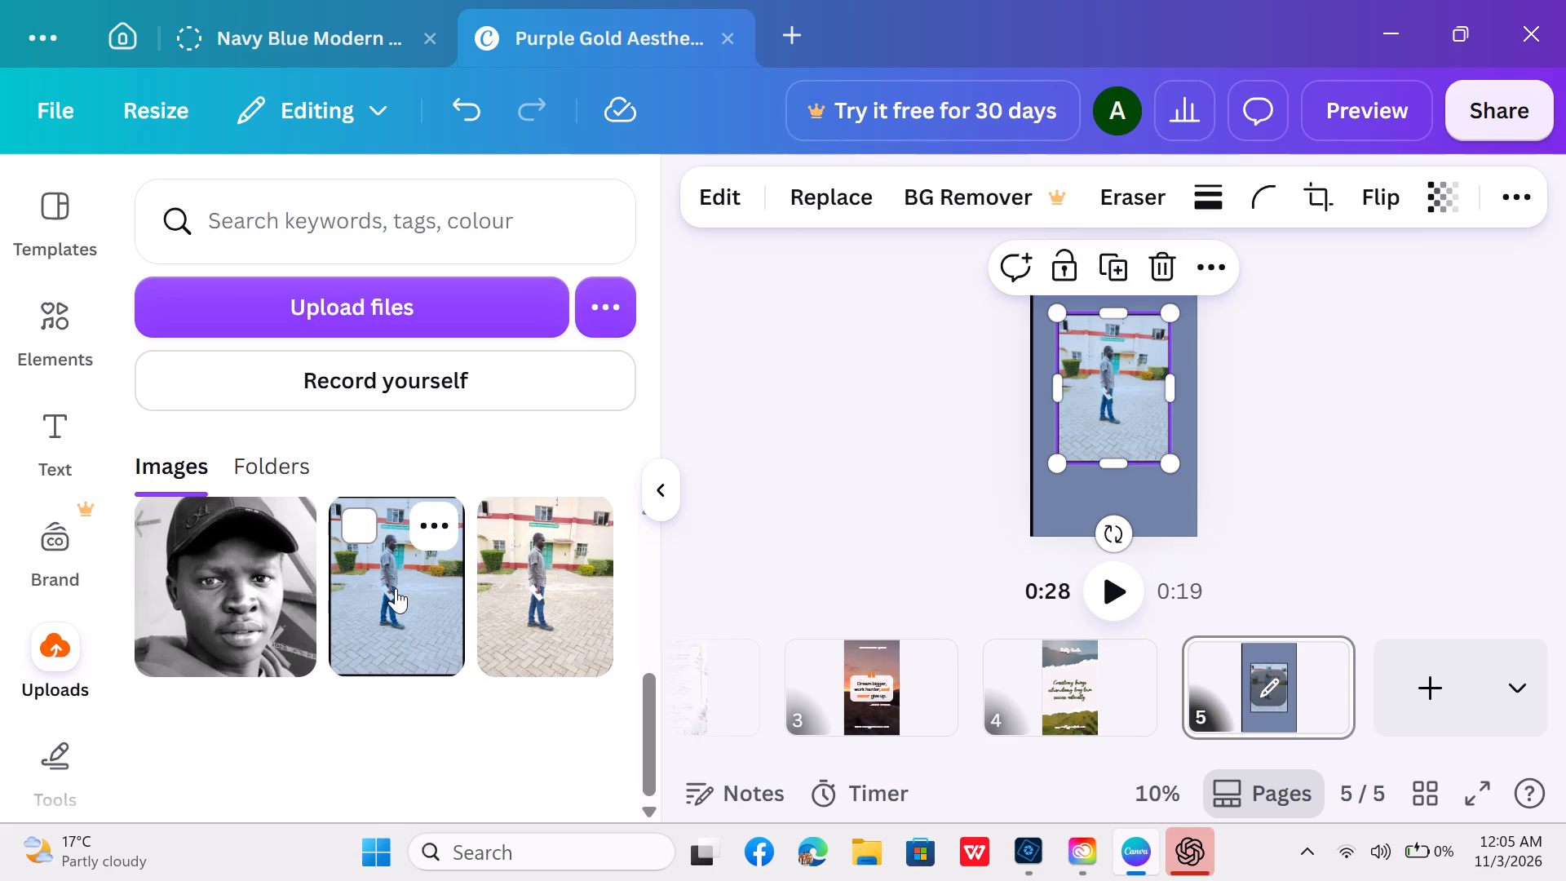
pyautogui.click(396, 585)
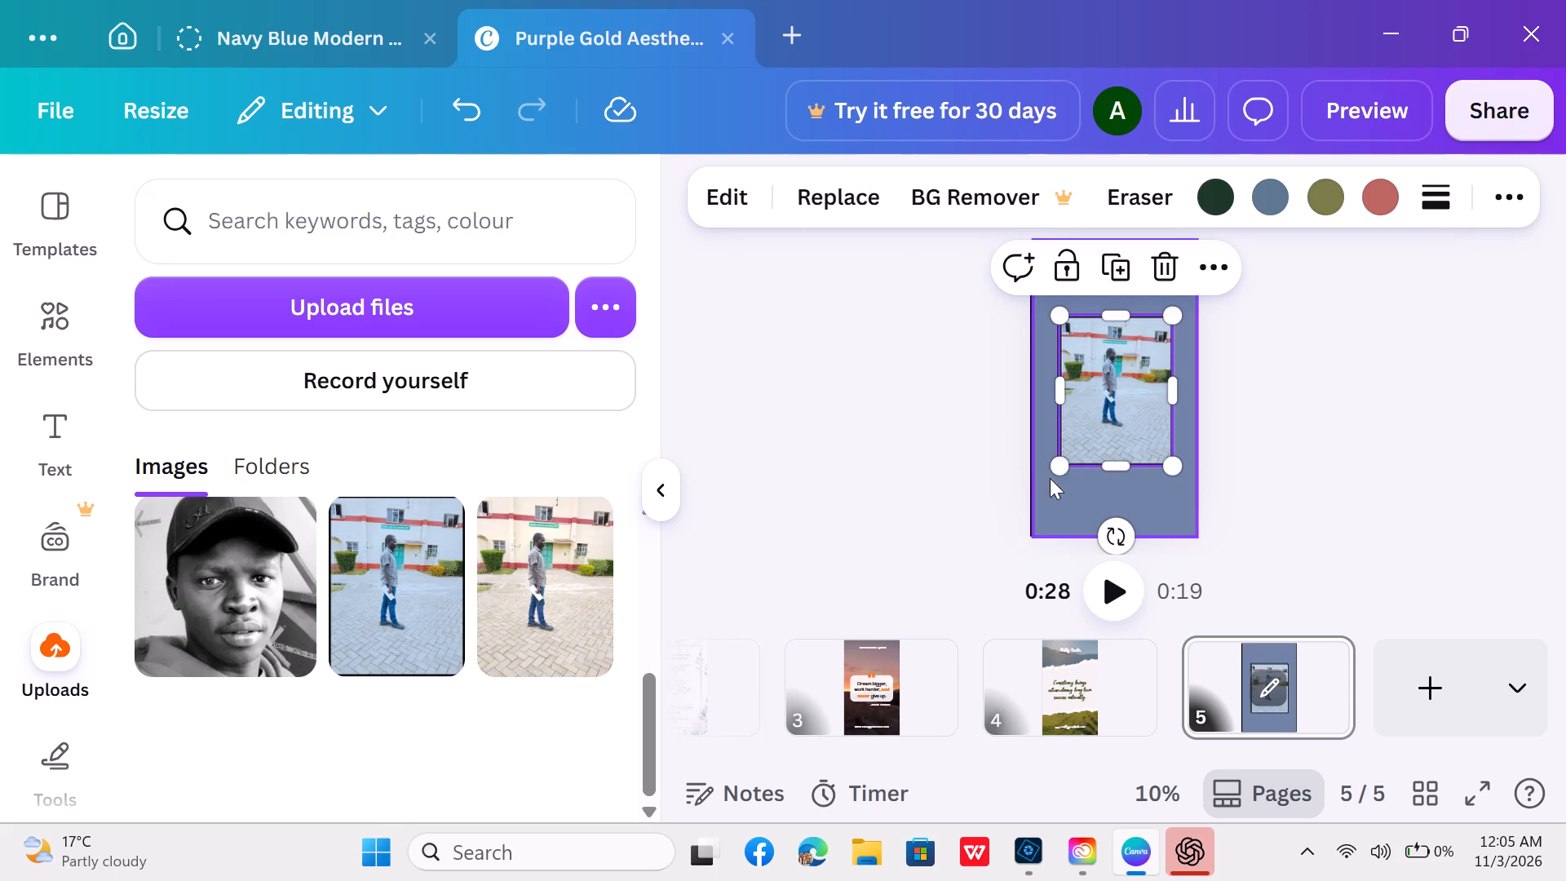
# Enlarge and position the photo so that it covers all of page 5, and deselect it.
pyautogui.moveTo(1059, 471); pyautogui.dragTo(1055, 564)
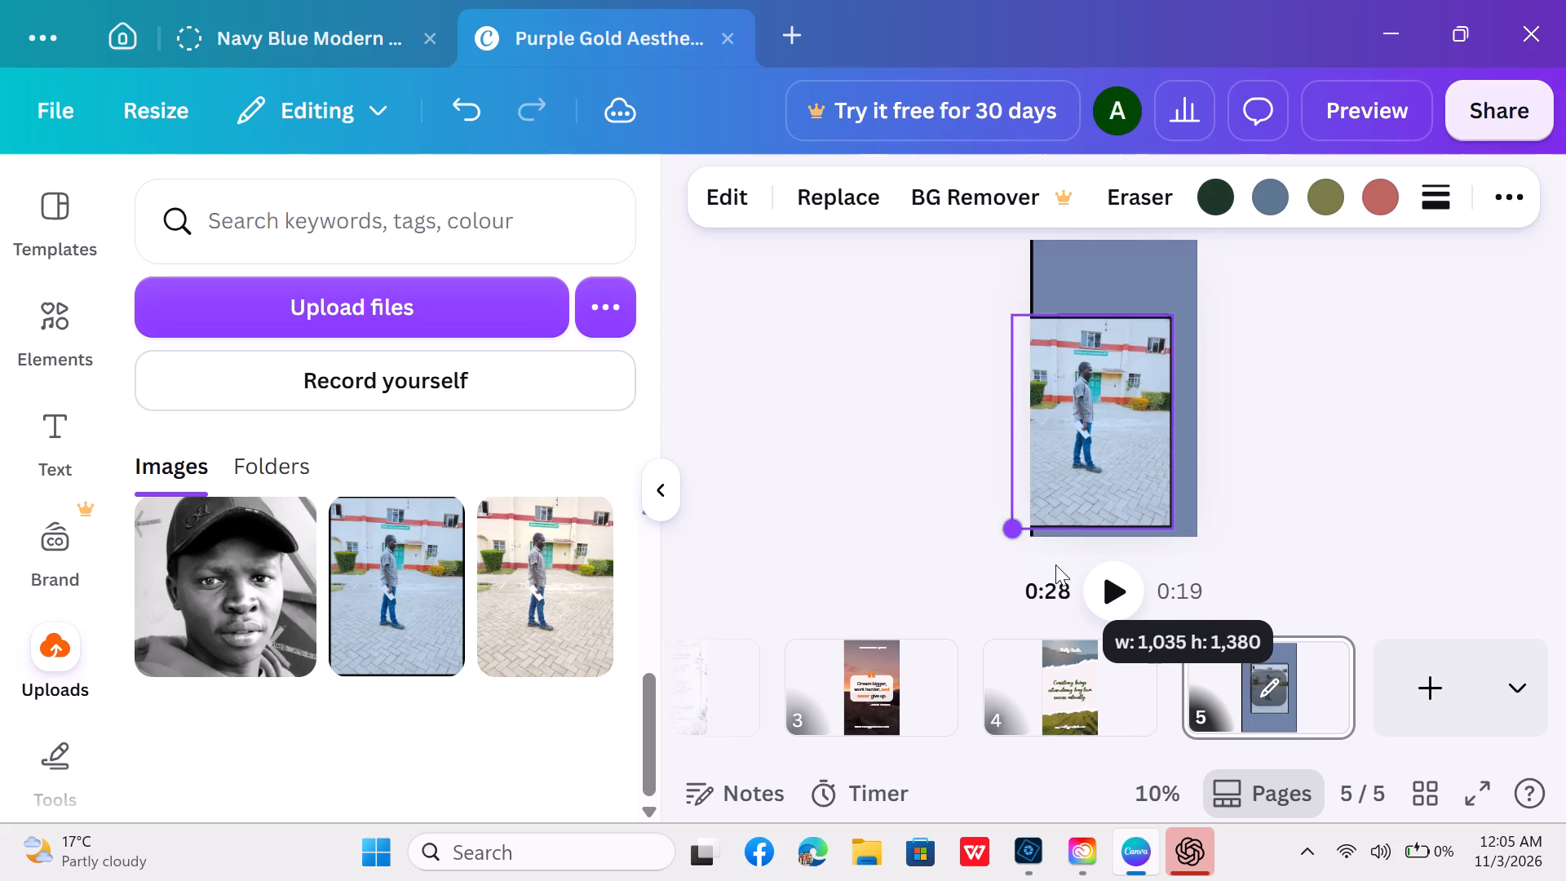
pyautogui.moveTo(1055, 564); pyautogui.dragTo(1106, 592)
pyautogui.moveTo(1171, 525); pyautogui.dragTo(1215, 532)
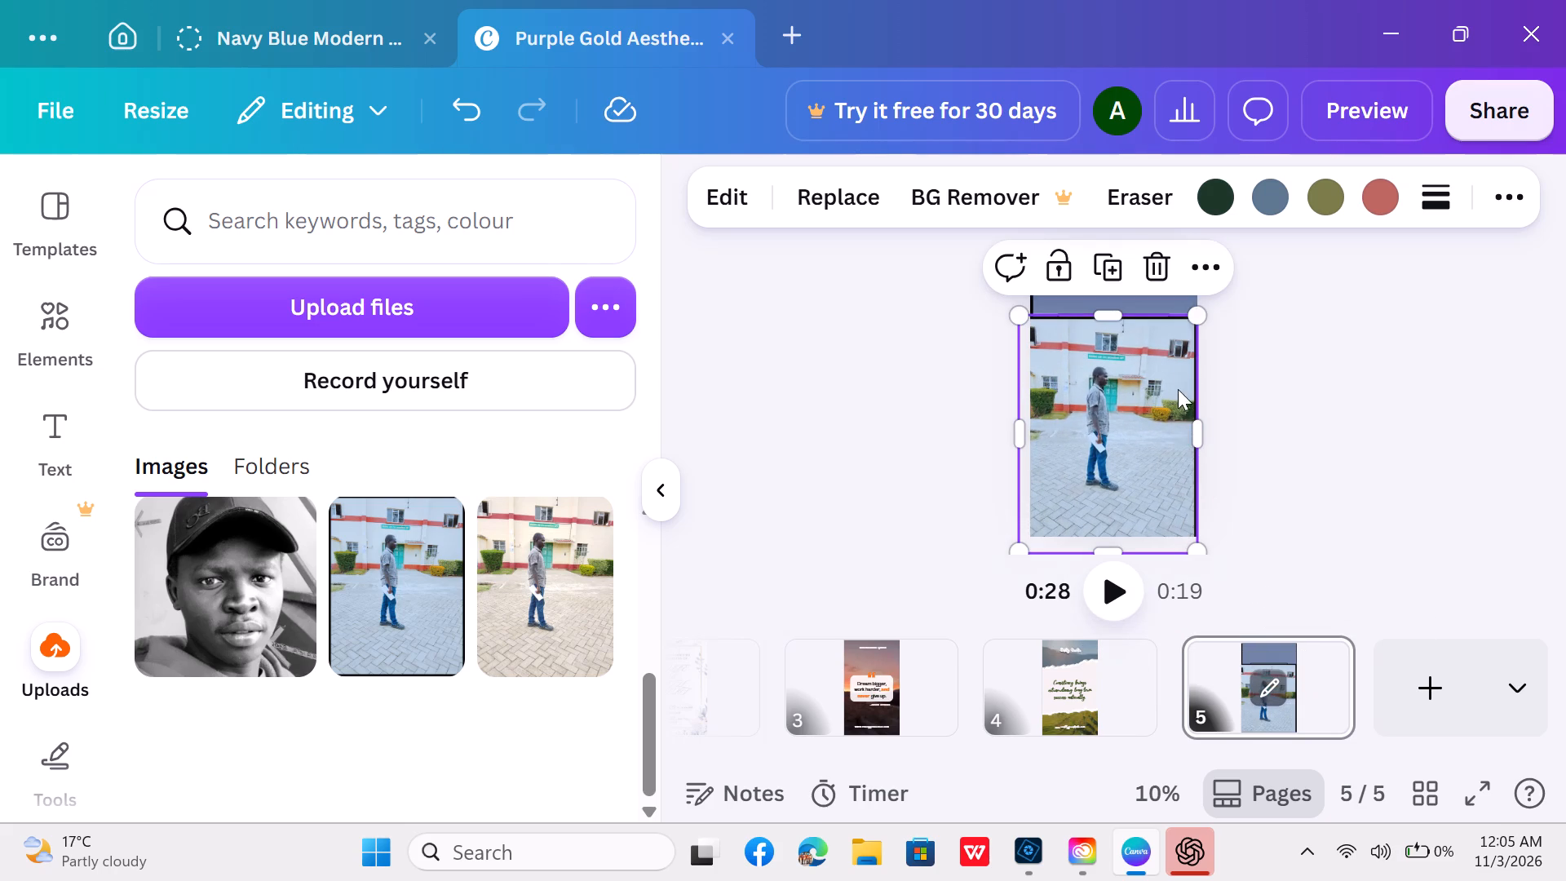
pyautogui.moveTo(1204, 321); pyautogui.dragTo(1201, 241)
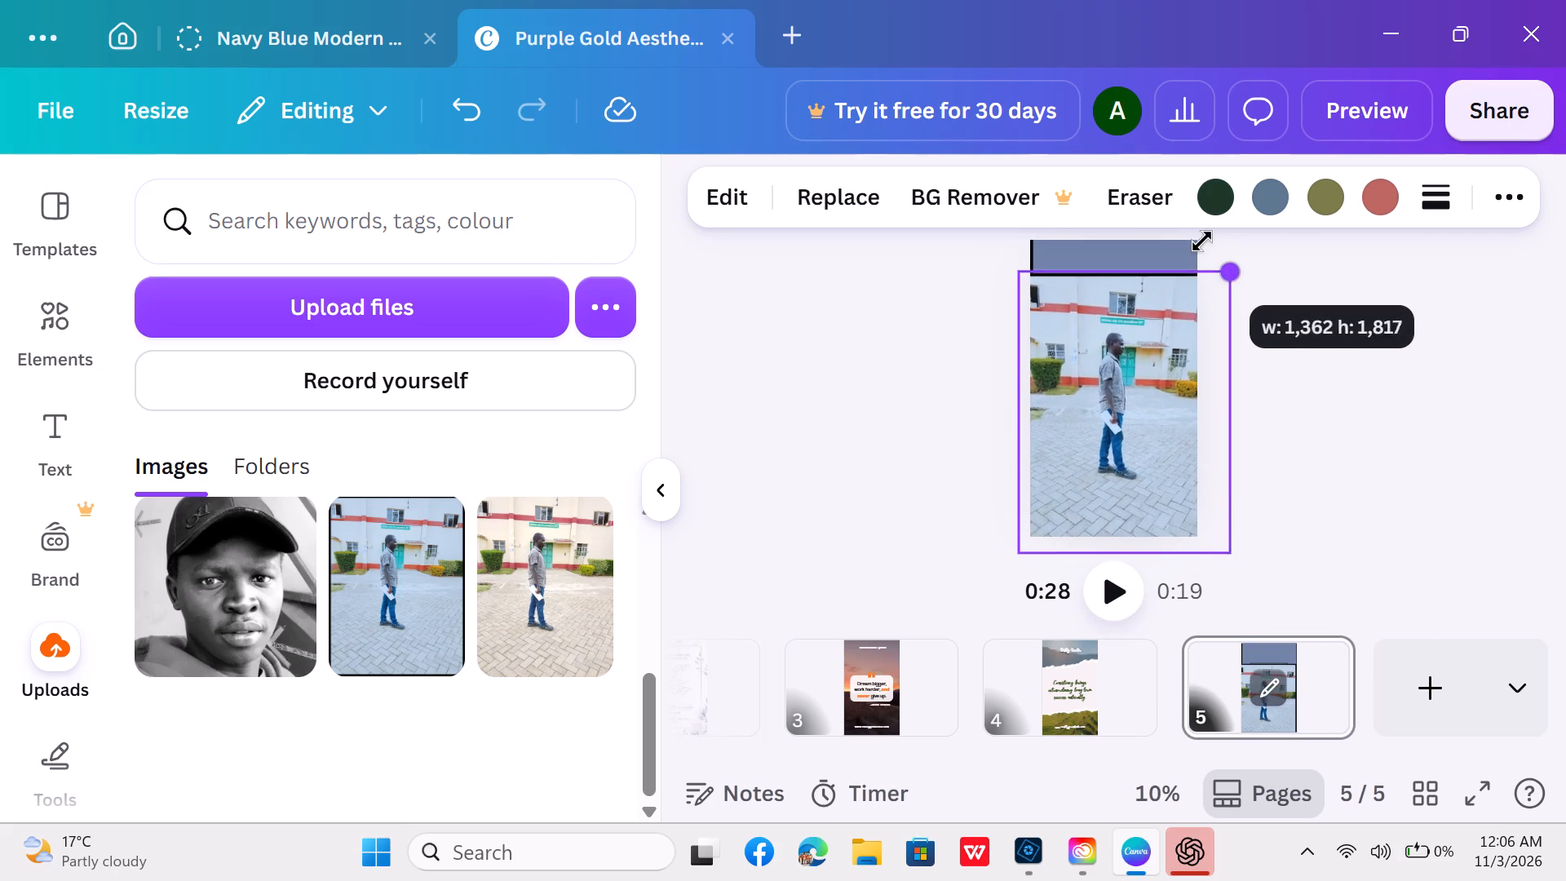
pyautogui.moveTo(1201, 241); pyautogui.dragTo(1195, 197)
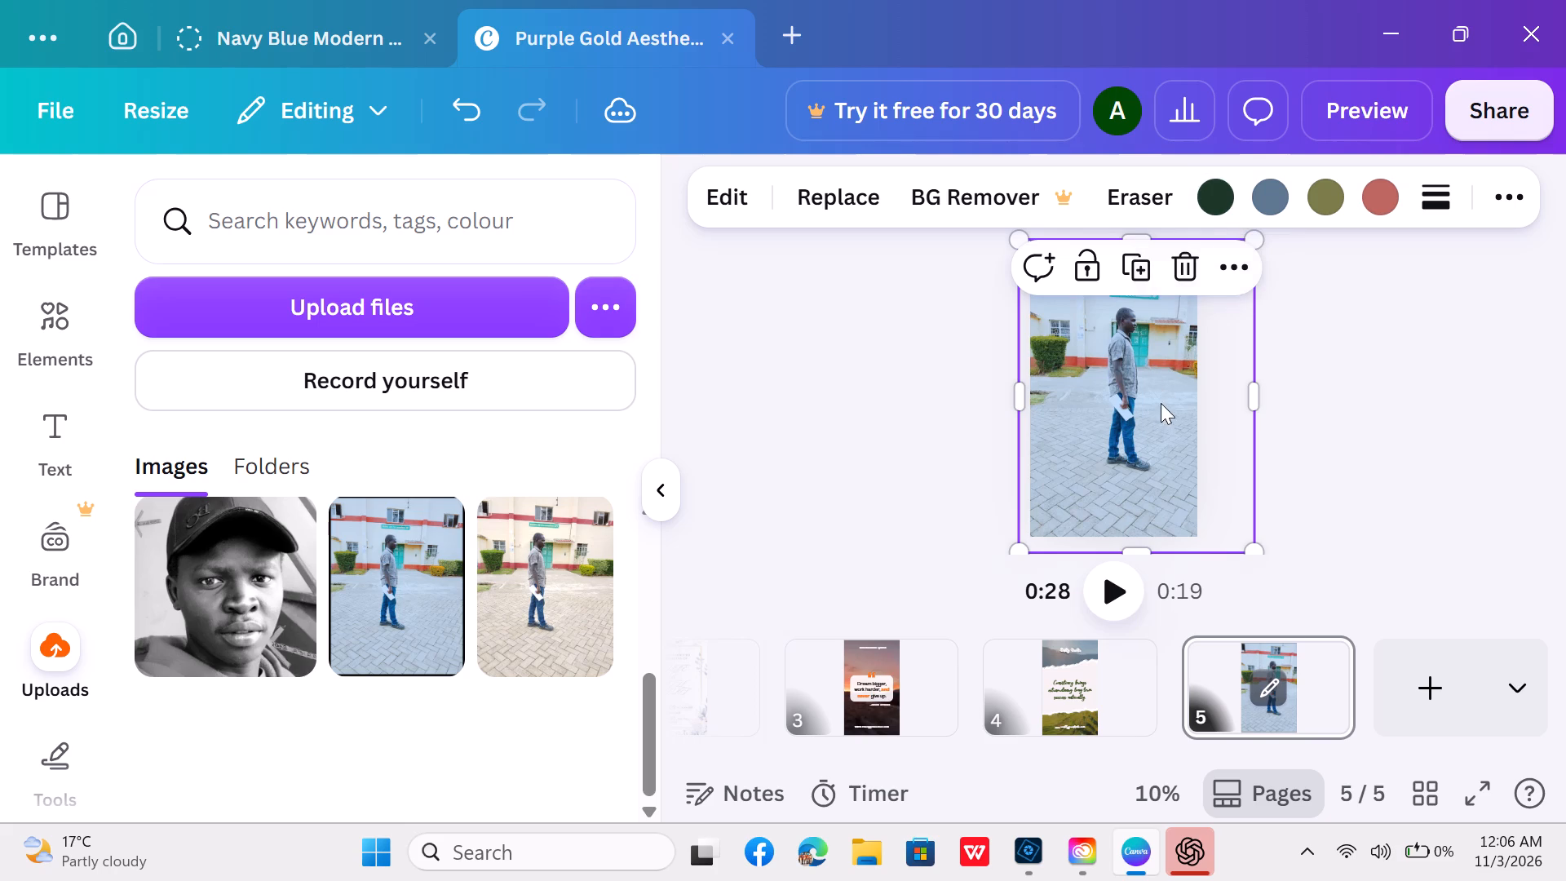
pyautogui.click(1161, 415)
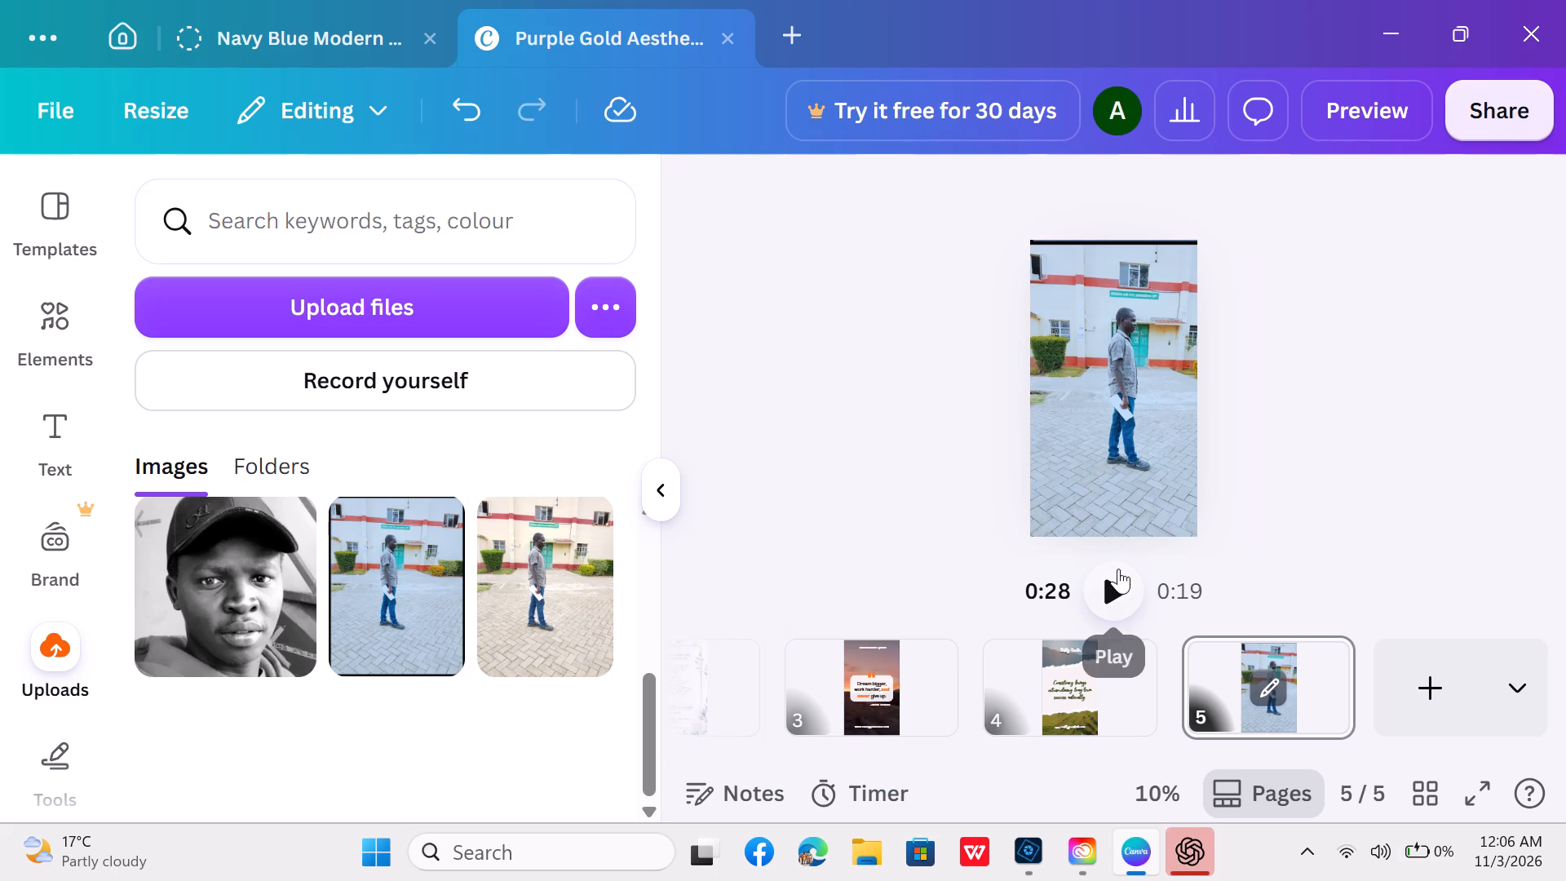
# Play the design preview.
pyautogui.click(1121, 595)
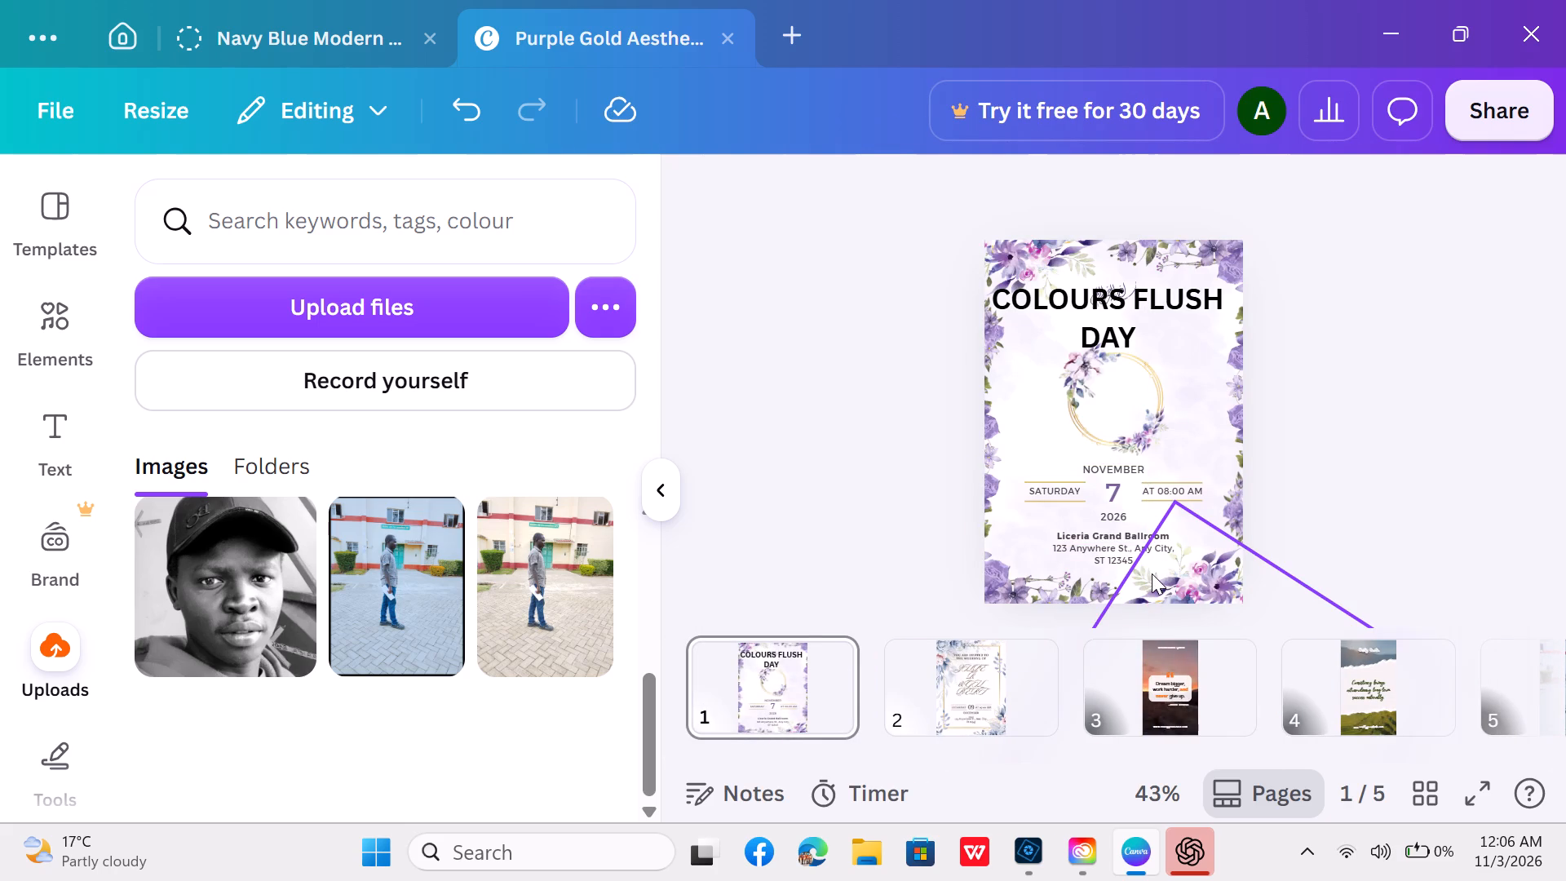
# Go back to page 5 and view its timing setting.
pyautogui.scroll(-3, 1347, 609)
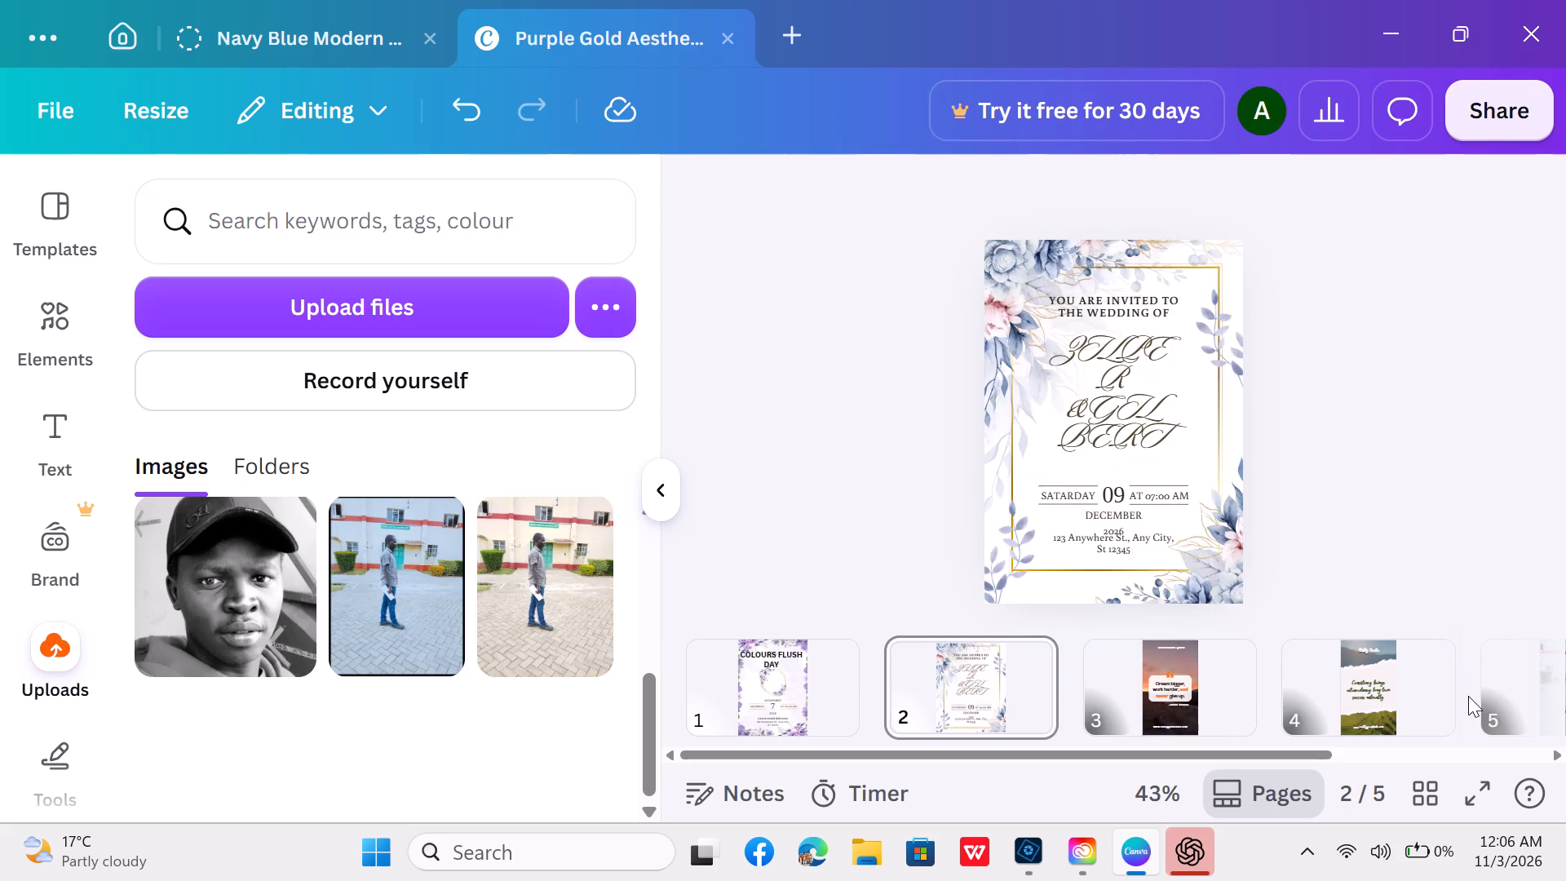
pyautogui.click(1540, 689)
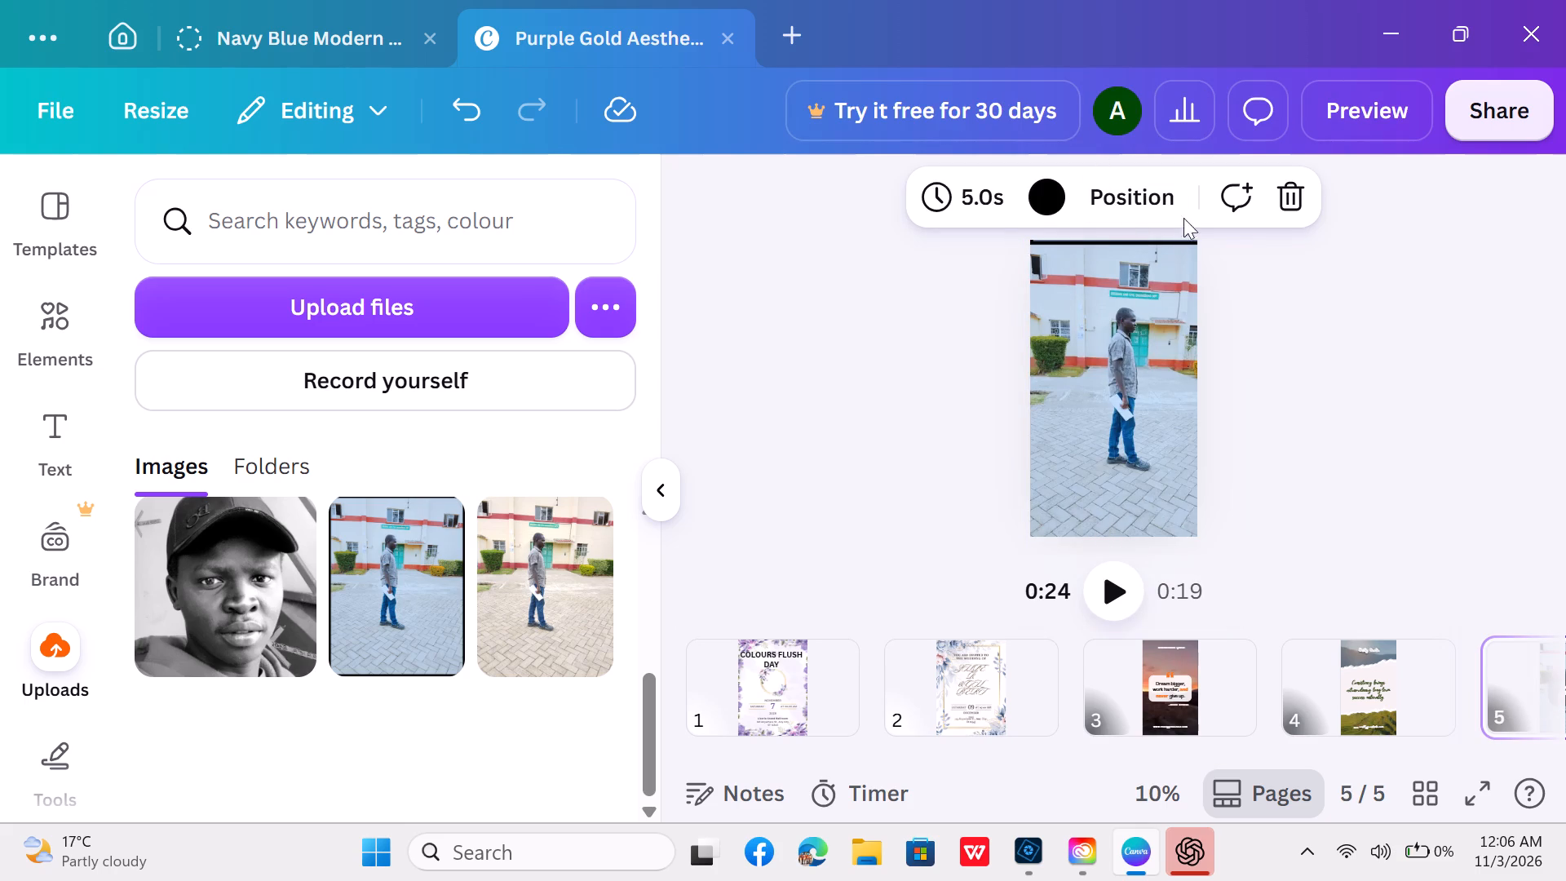
pyautogui.click(953, 207)
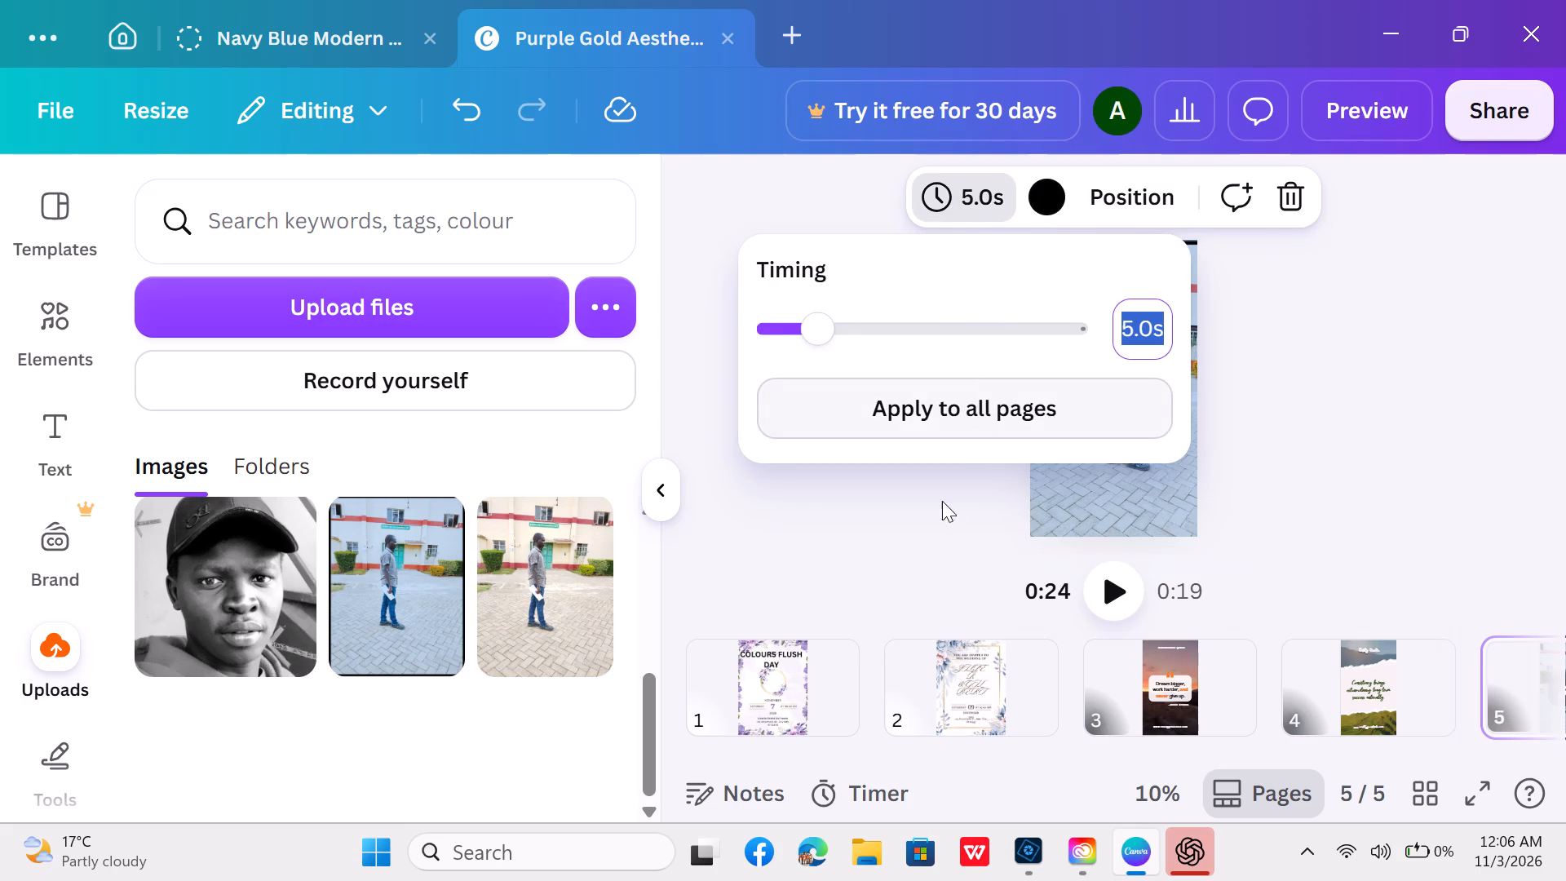
pyautogui.click(935, 520)
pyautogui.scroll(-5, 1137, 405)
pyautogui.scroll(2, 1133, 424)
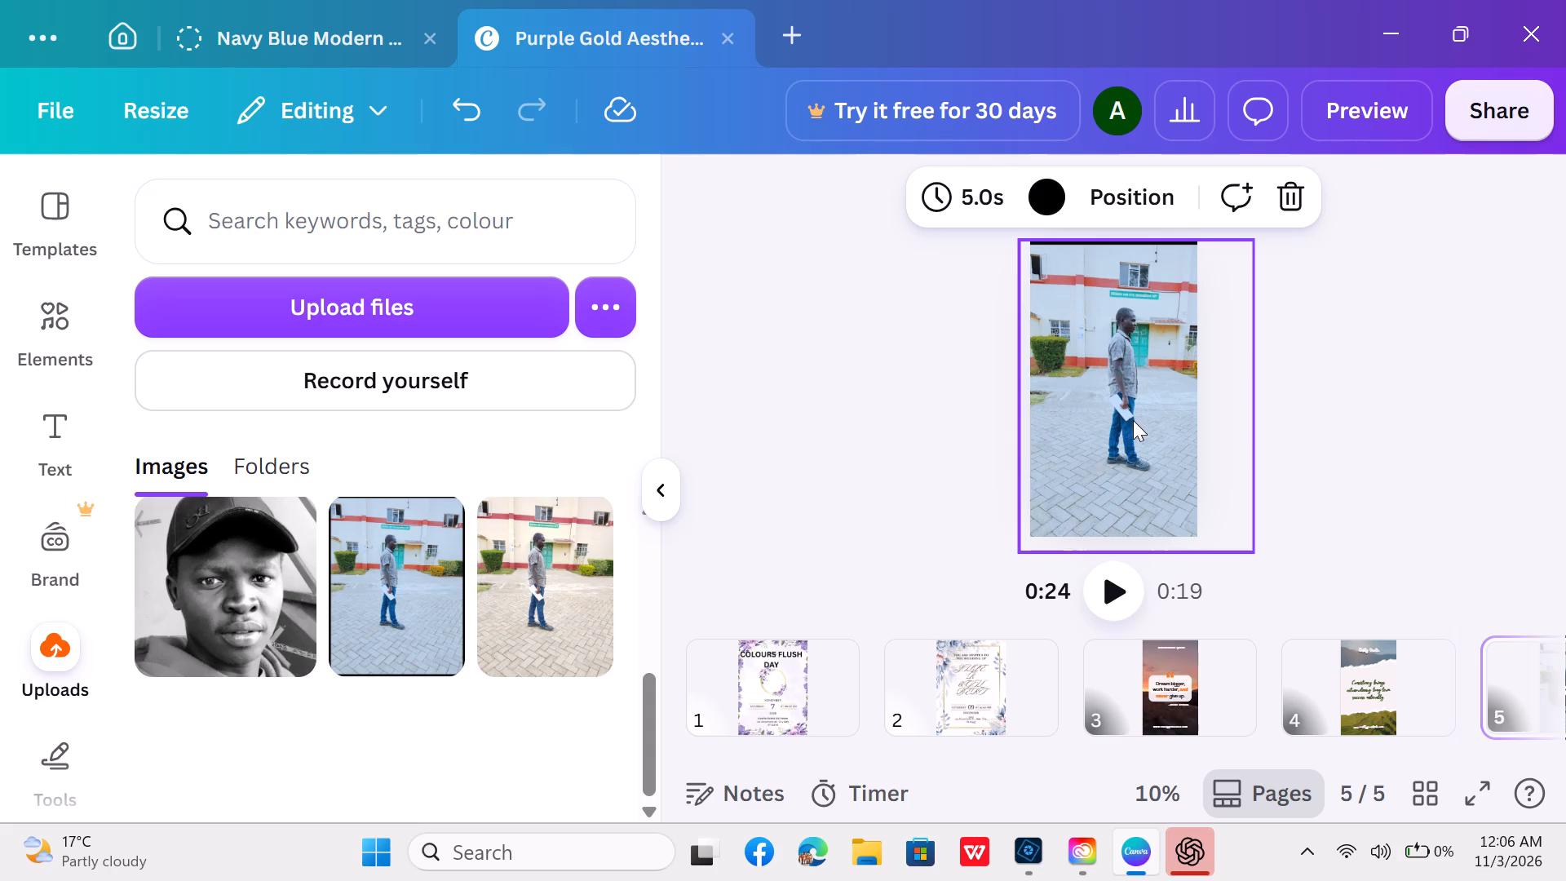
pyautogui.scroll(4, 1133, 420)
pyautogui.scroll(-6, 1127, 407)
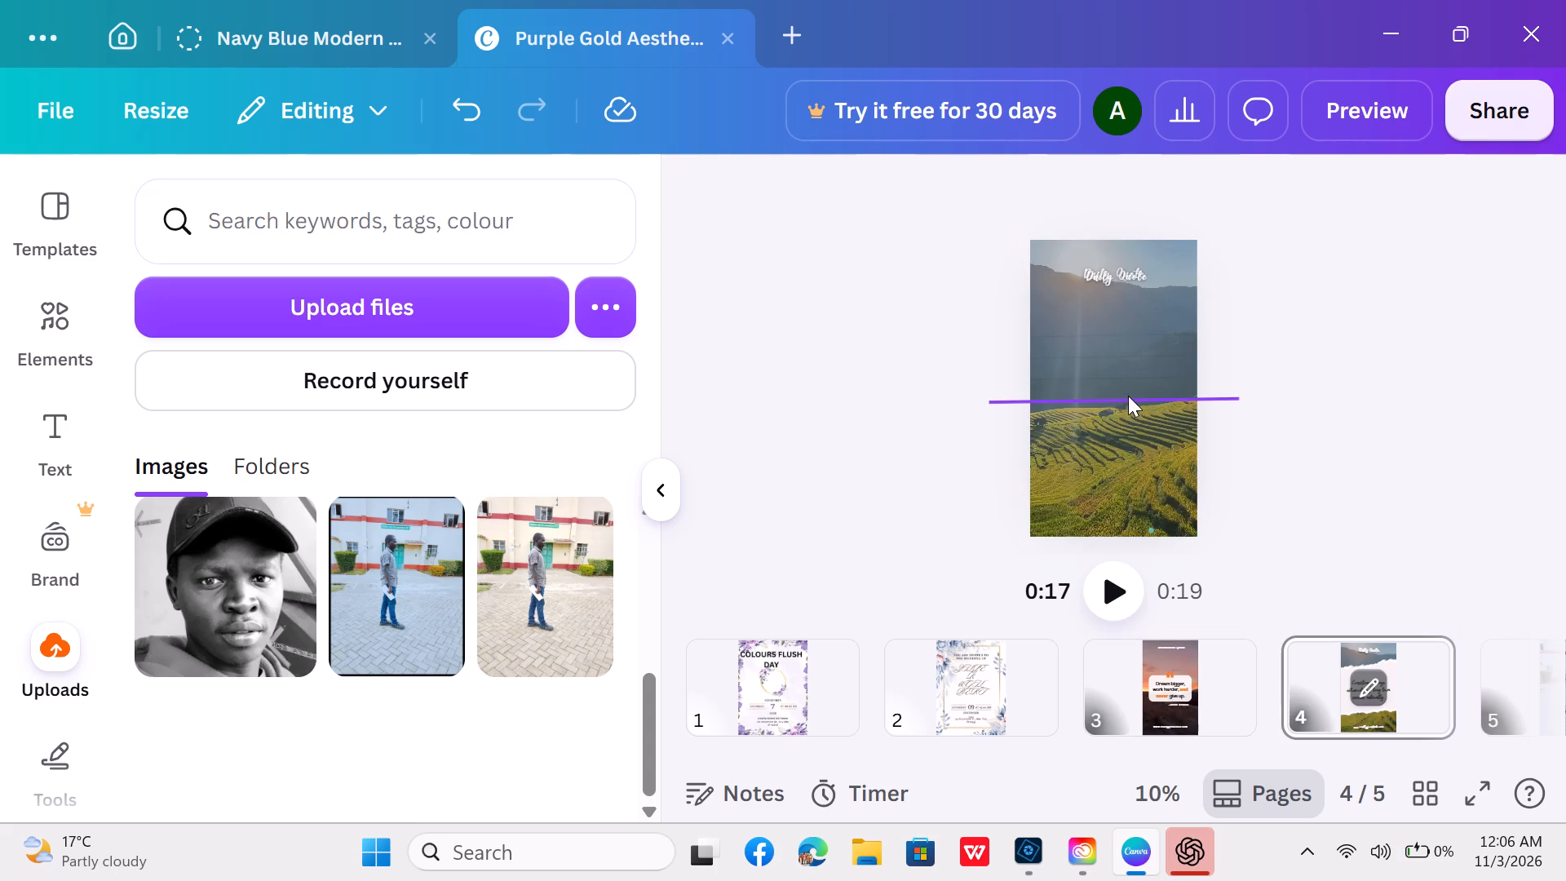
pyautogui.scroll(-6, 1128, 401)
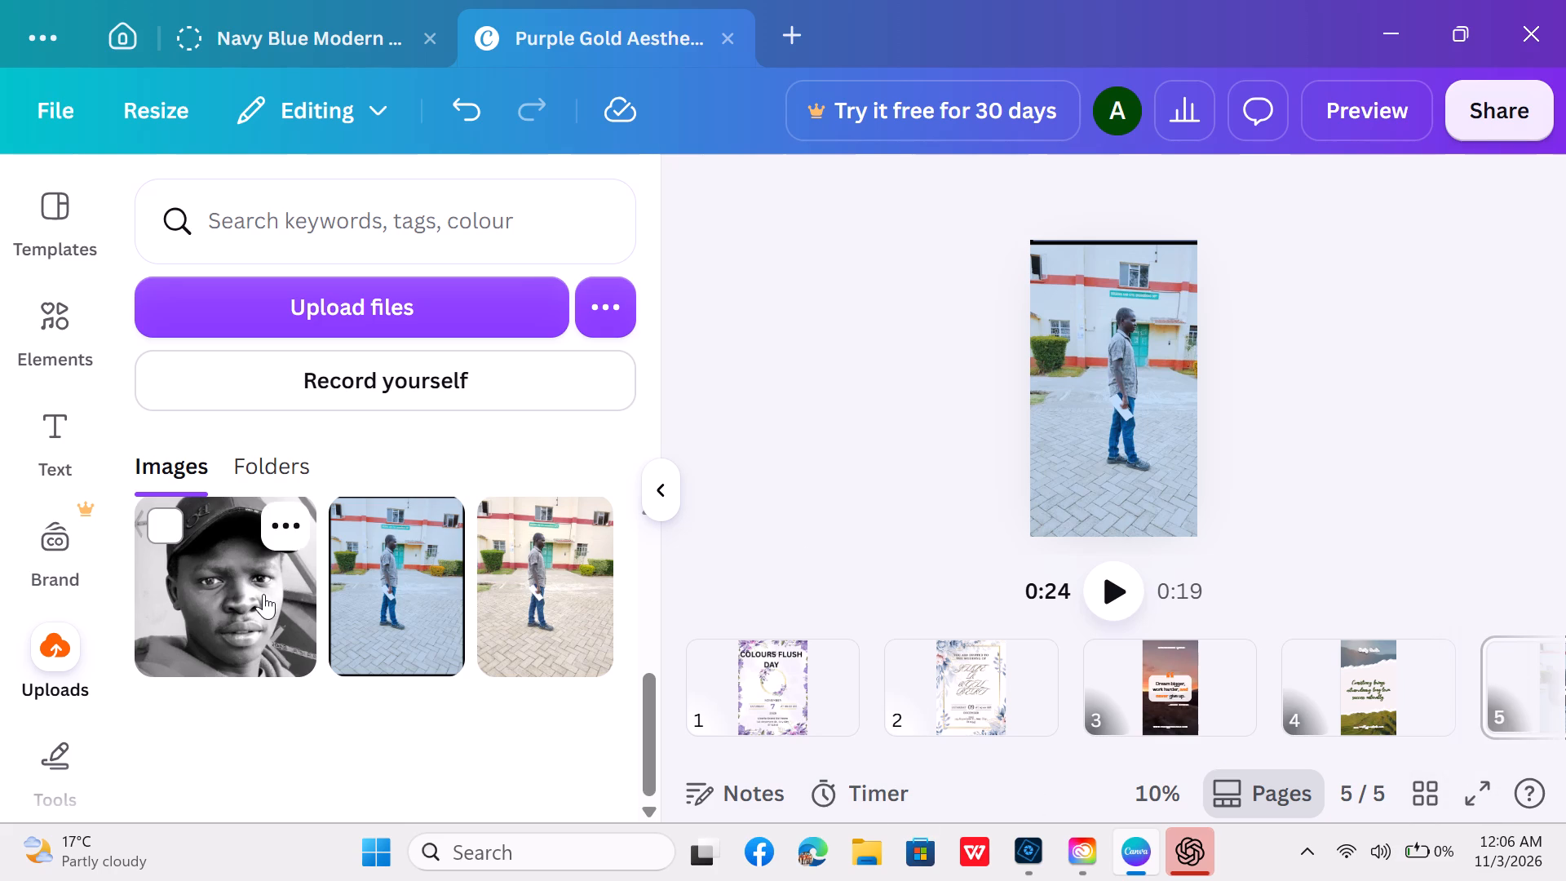
# Add the uploaded warm-toned photo of the man in the yard to page 5 and place it over the page's lower-left corner.
pyautogui.click(553, 571)
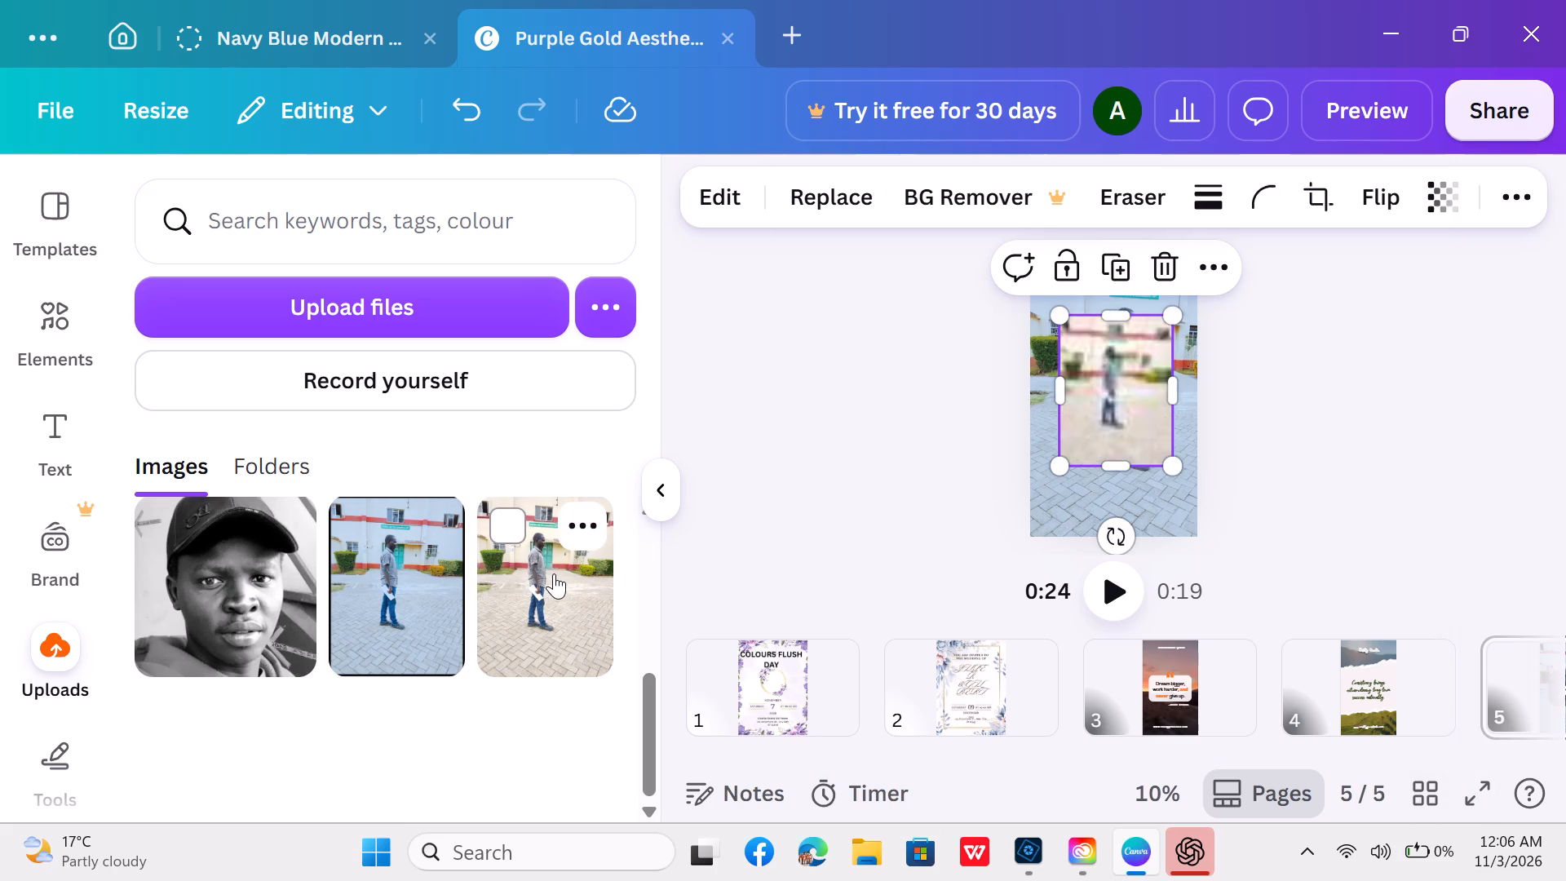
pyautogui.moveTo(783, 552); pyautogui.dragTo(800, 547)
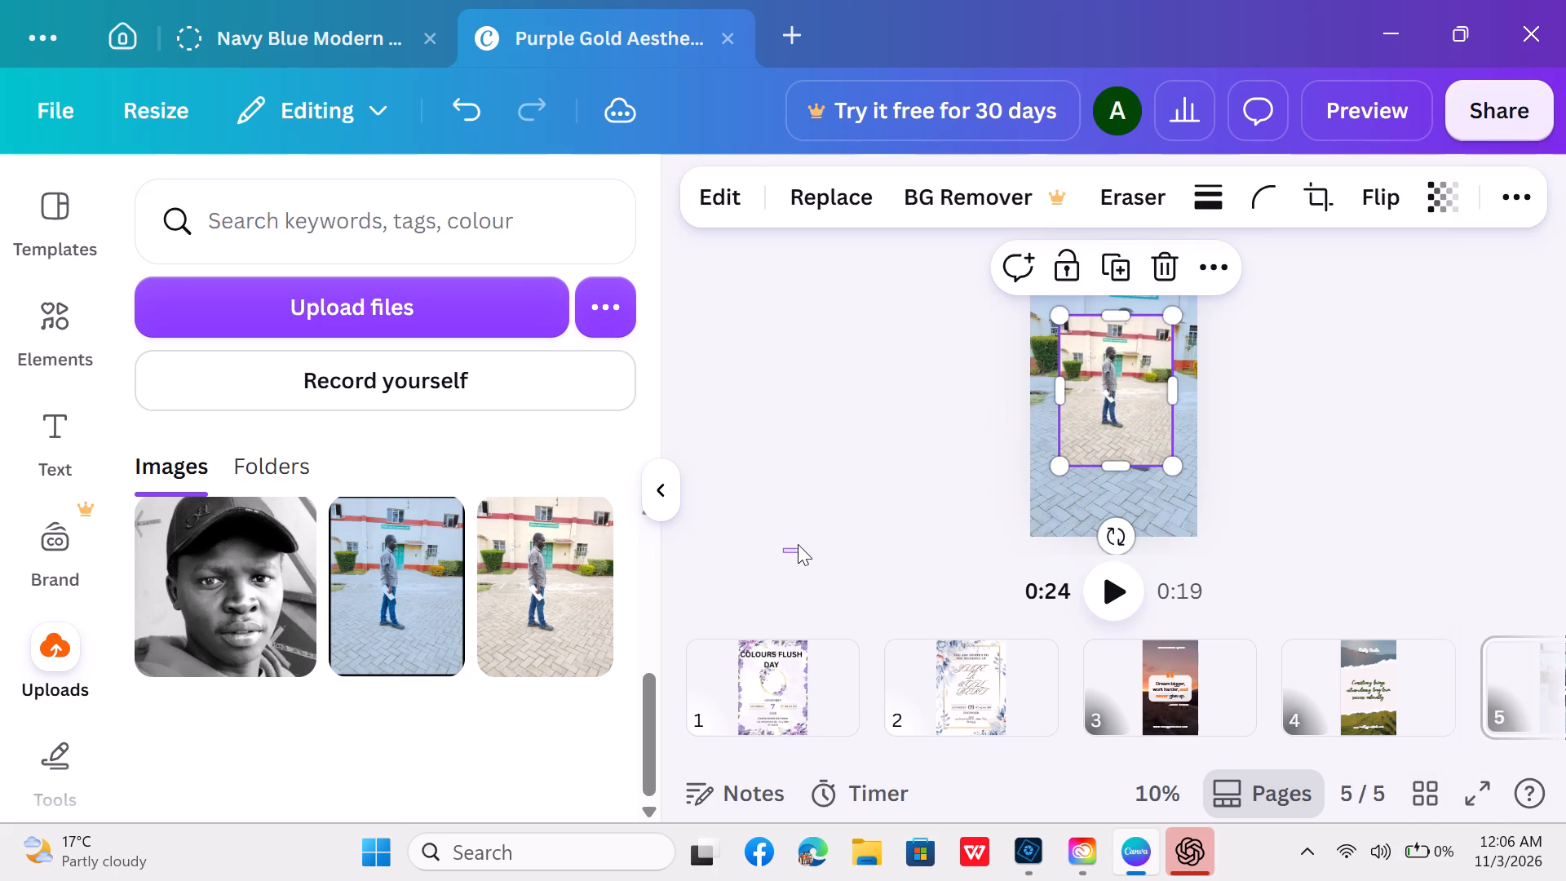
pyautogui.moveTo(1121, 427); pyautogui.dragTo(1092, 529)
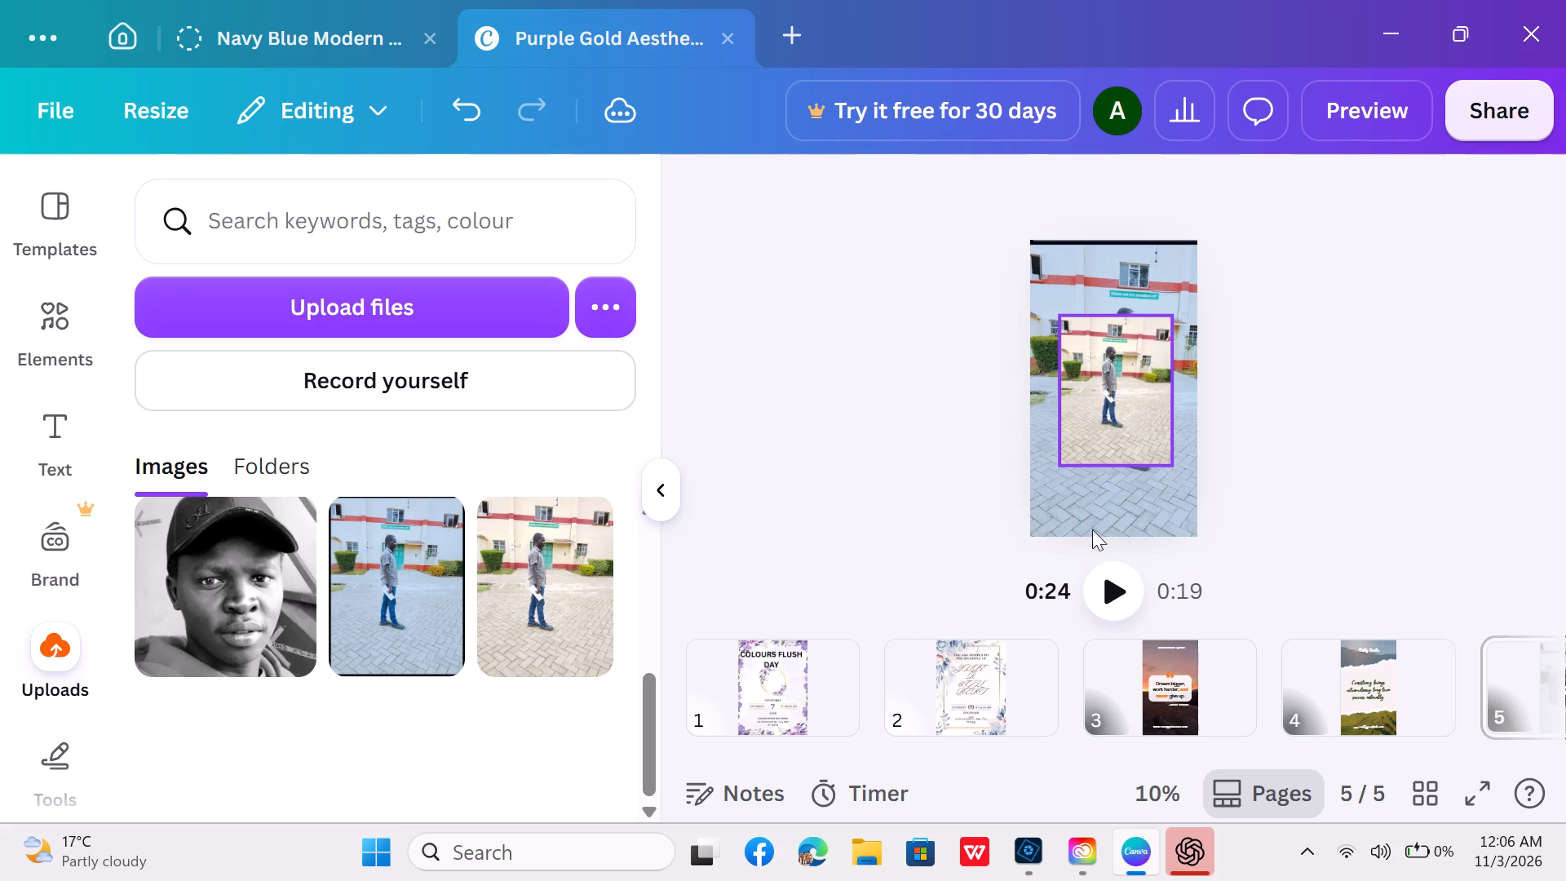
pyautogui.moveTo(1092, 529); pyautogui.dragTo(1076, 531)
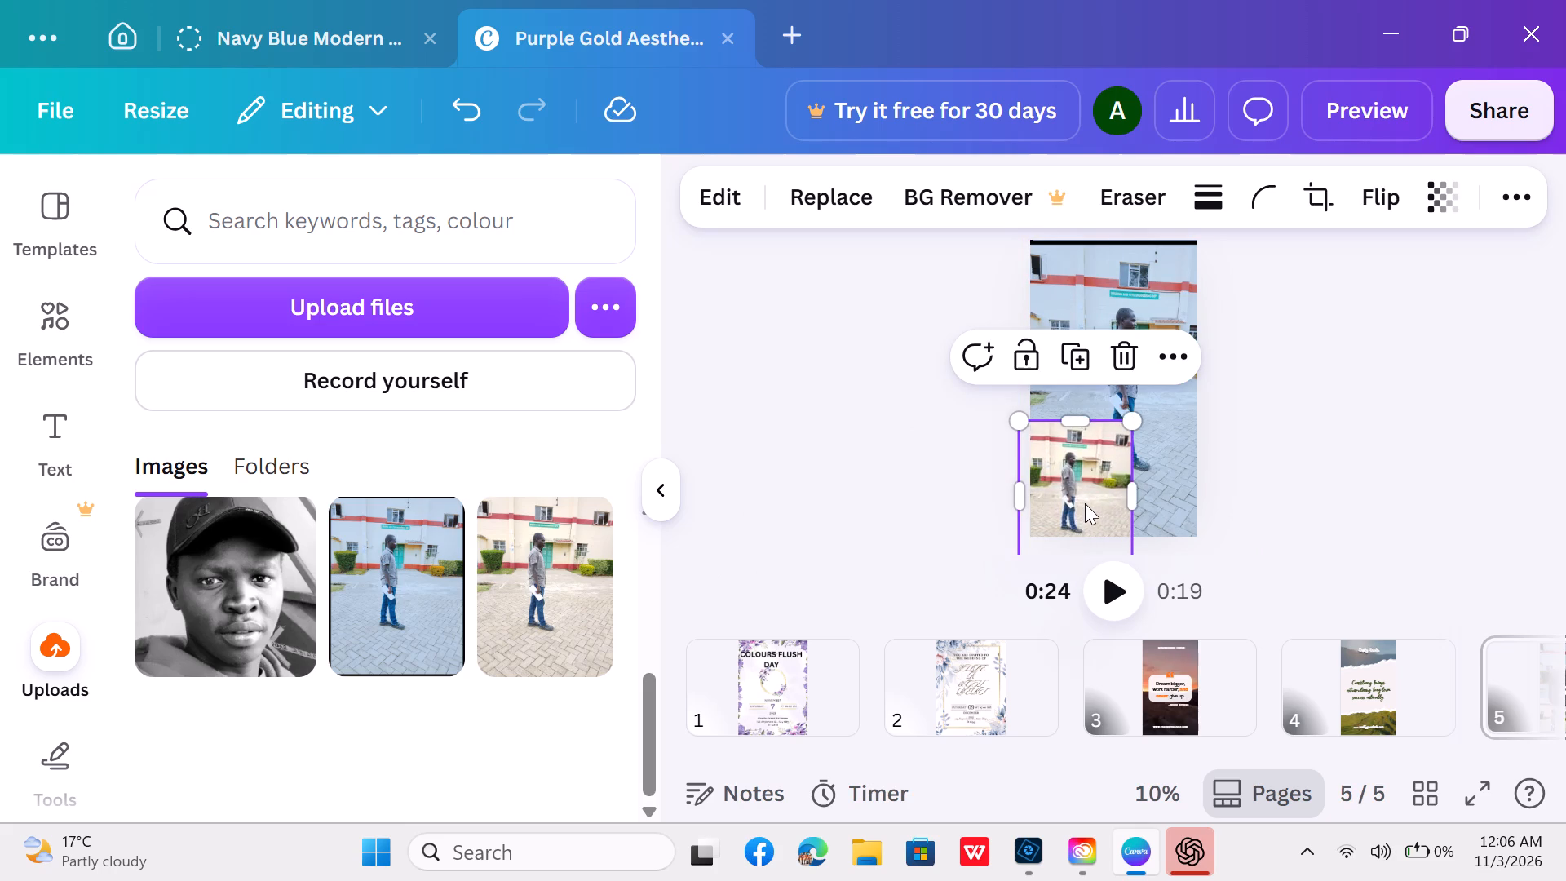
pyautogui.click(1085, 502)
# Generate a 5 second video from the large blue-toned photo on page 5 using Image to Video with the Smart setting.
pyautogui.click(1181, 442)
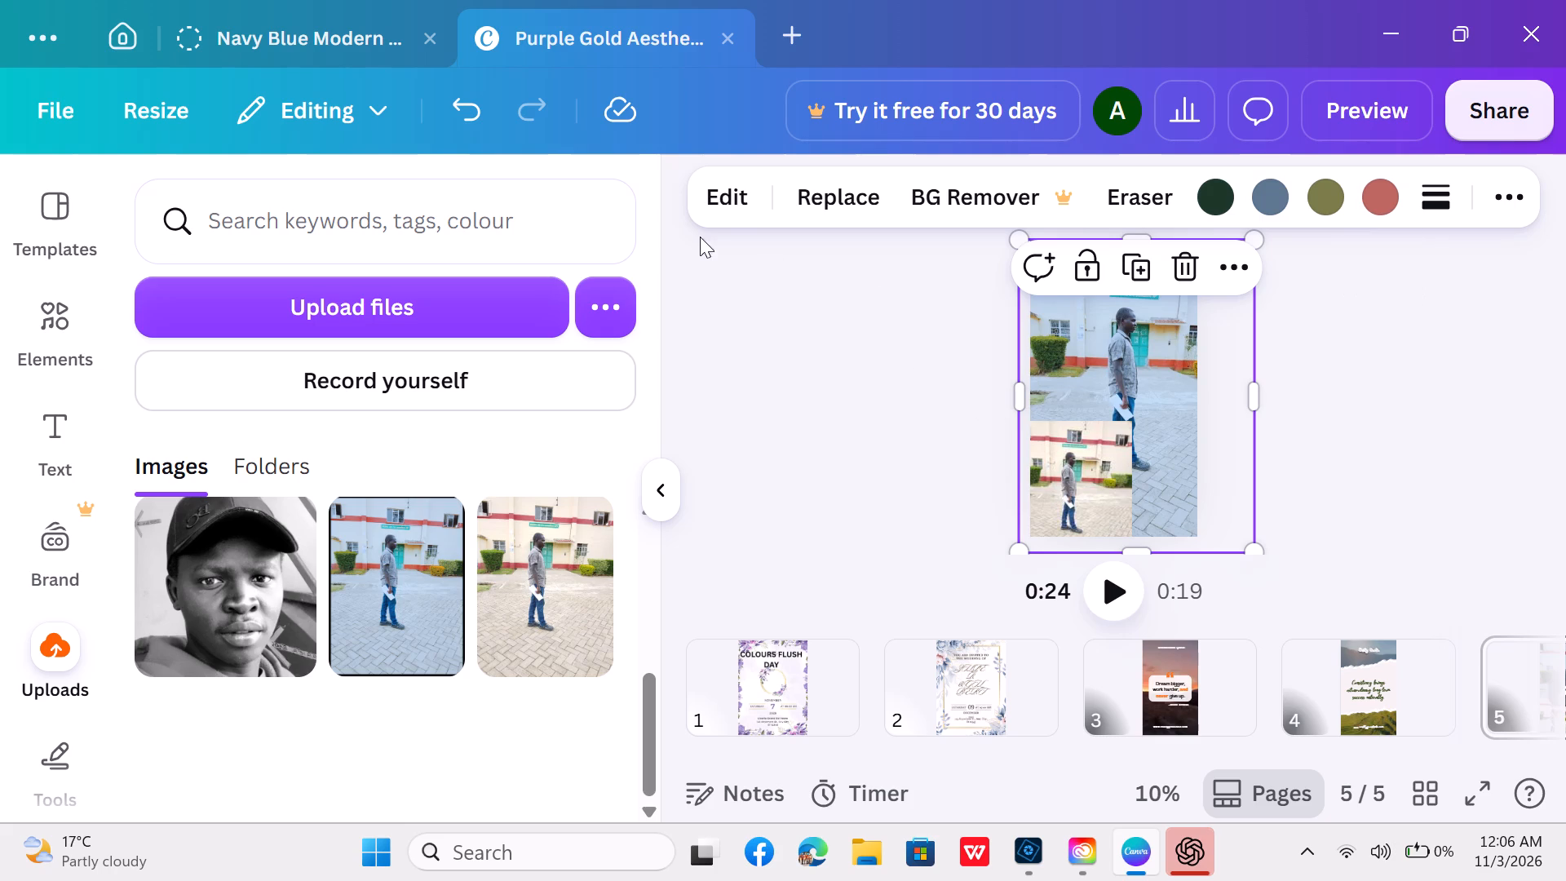
pyautogui.click(737, 206)
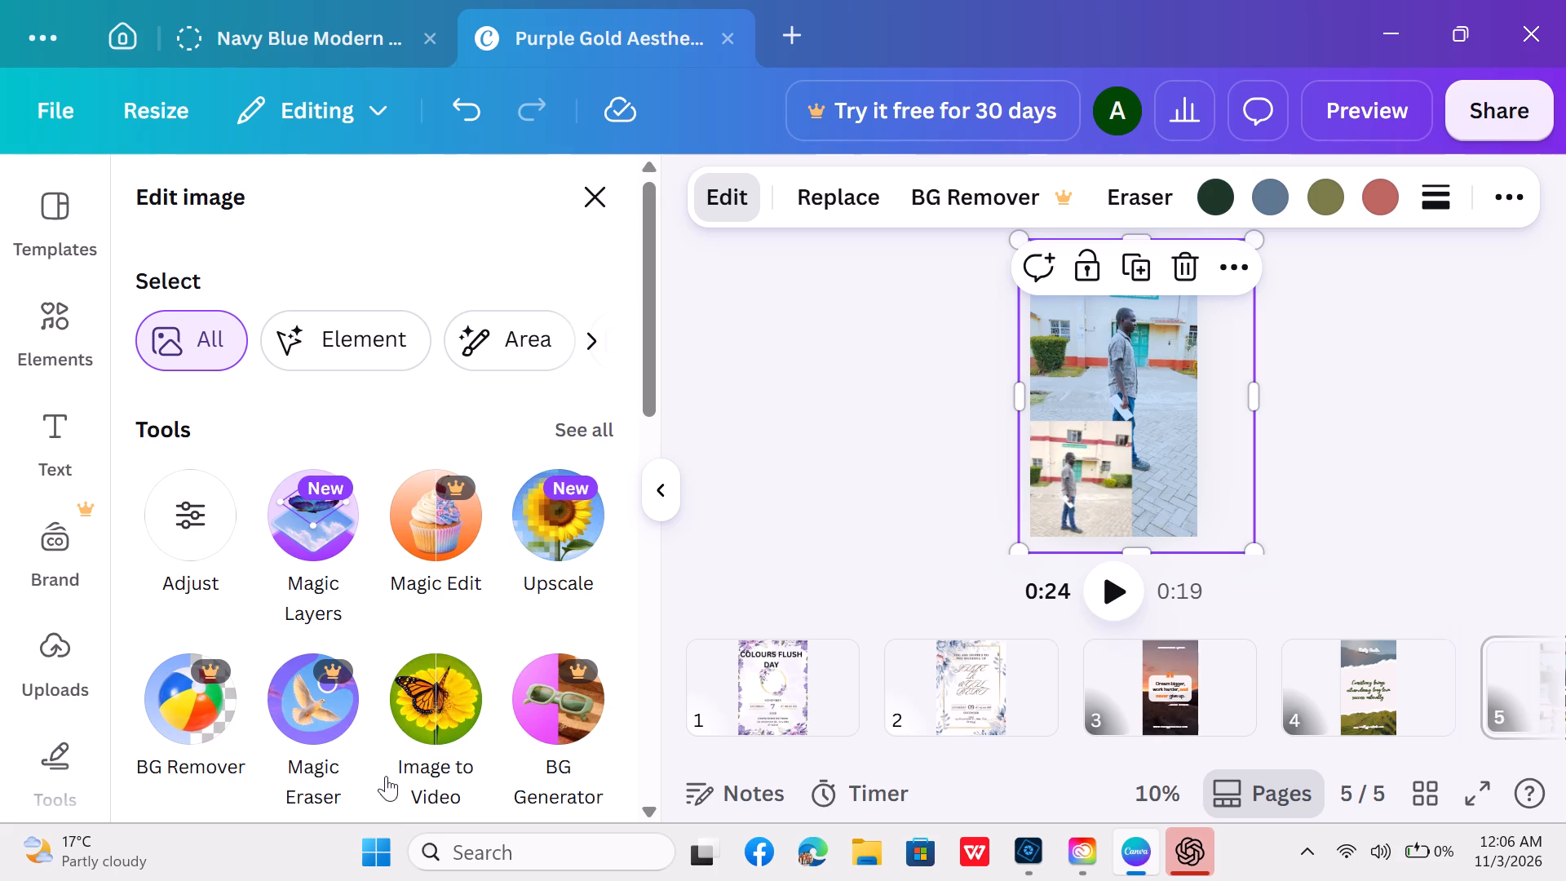
pyautogui.click(451, 684)
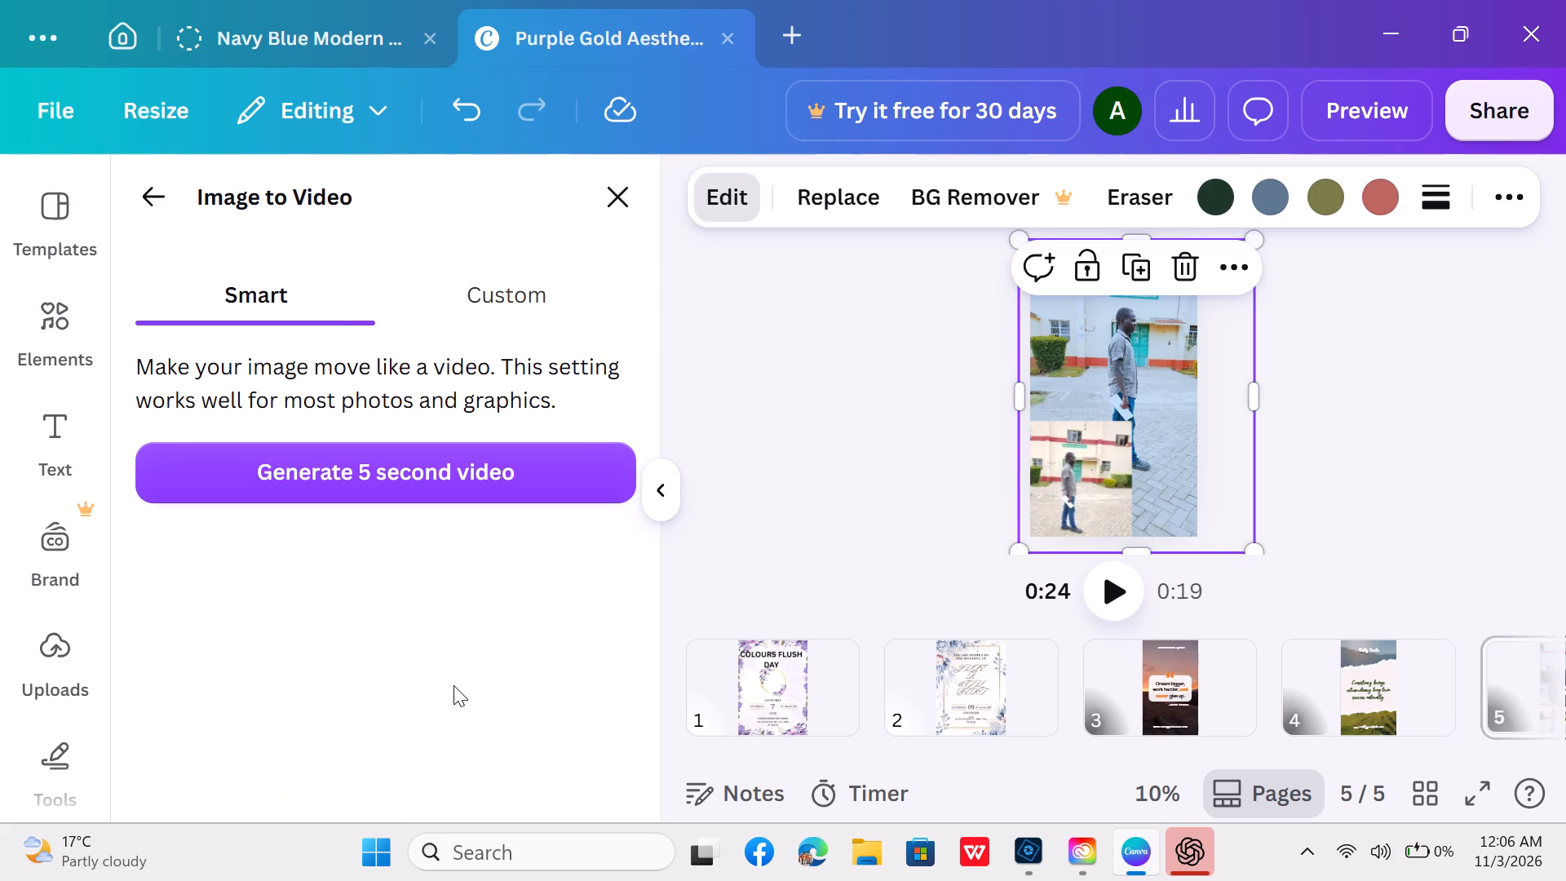
pyautogui.click(552, 478)
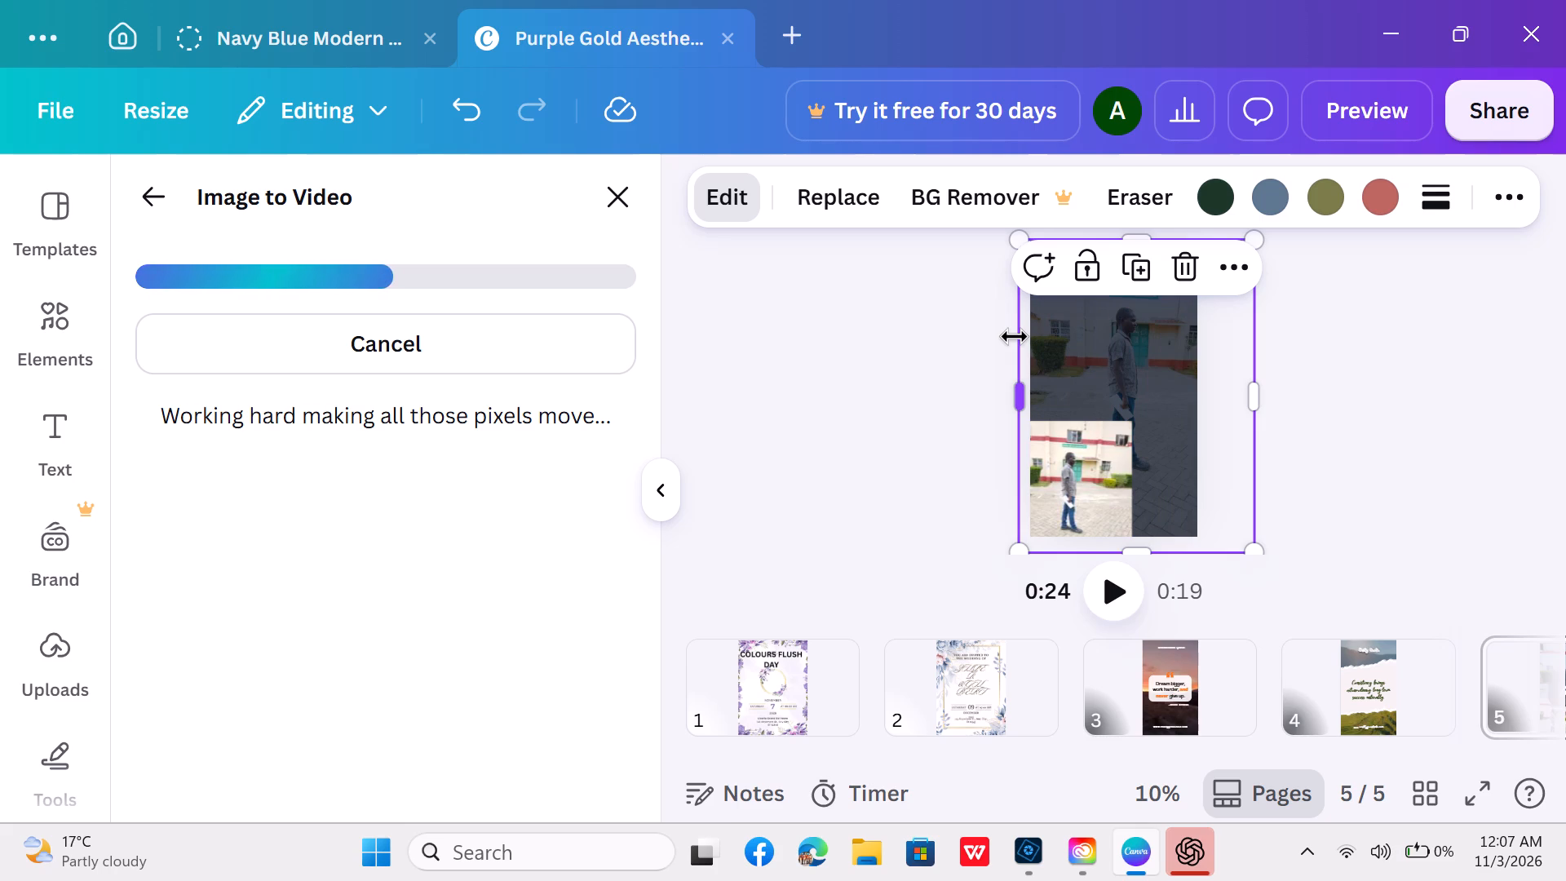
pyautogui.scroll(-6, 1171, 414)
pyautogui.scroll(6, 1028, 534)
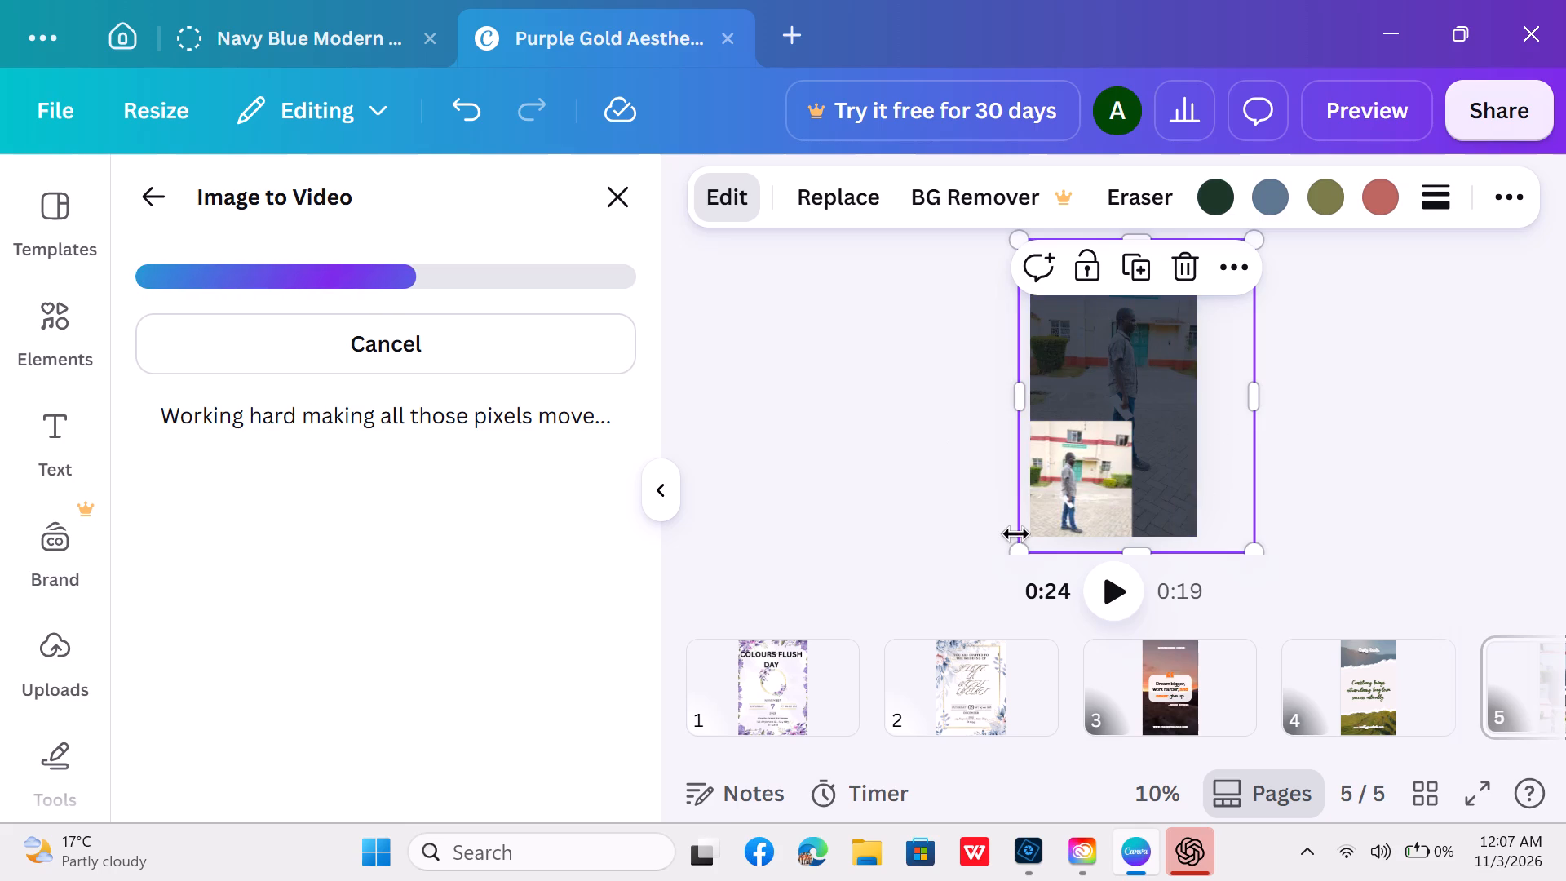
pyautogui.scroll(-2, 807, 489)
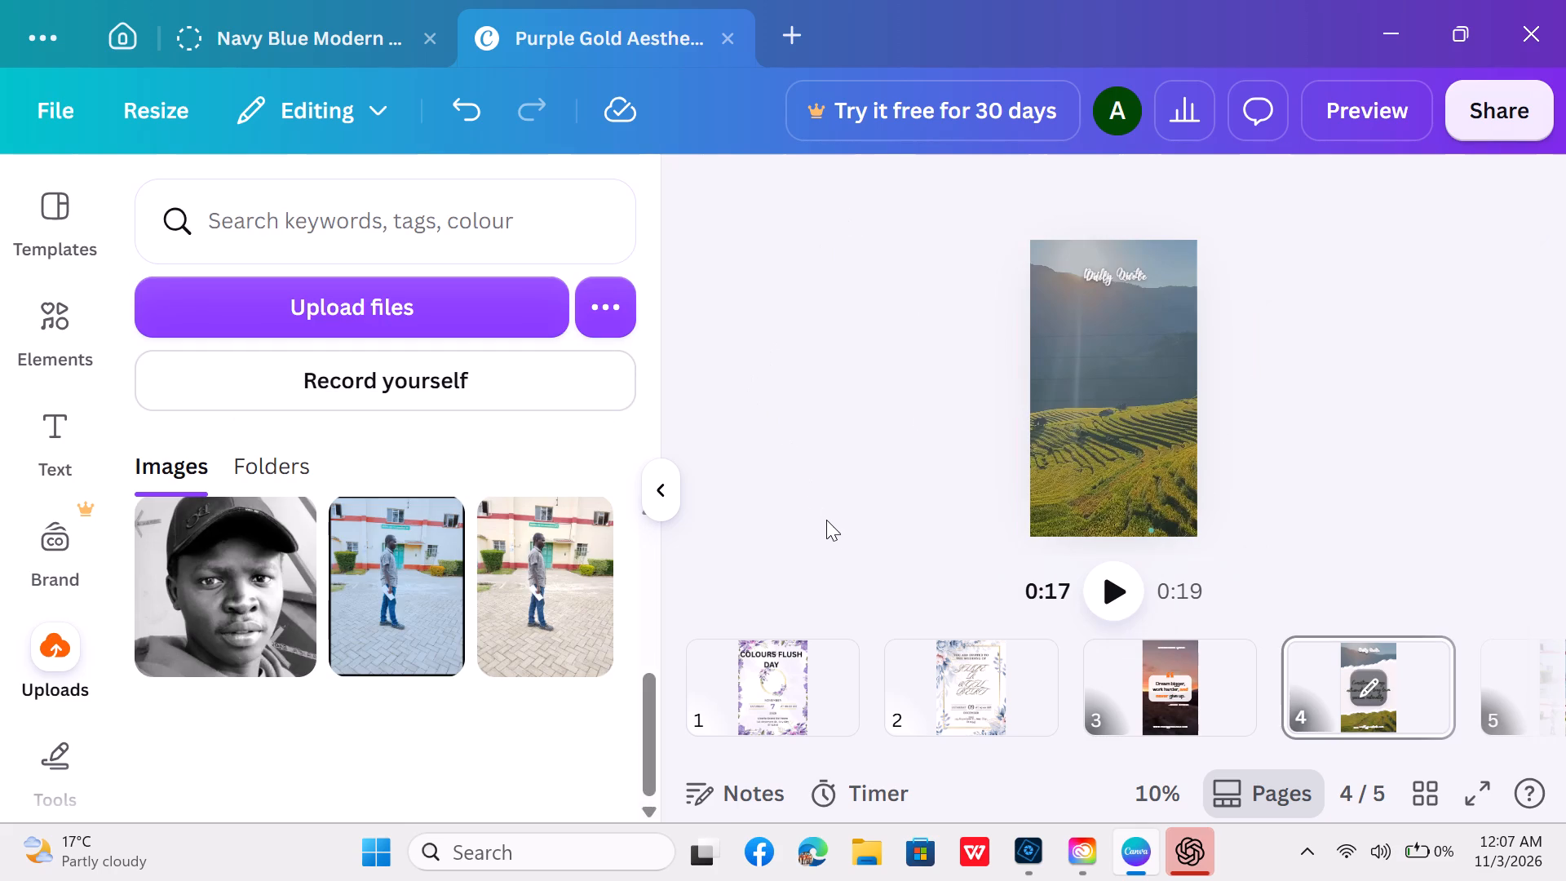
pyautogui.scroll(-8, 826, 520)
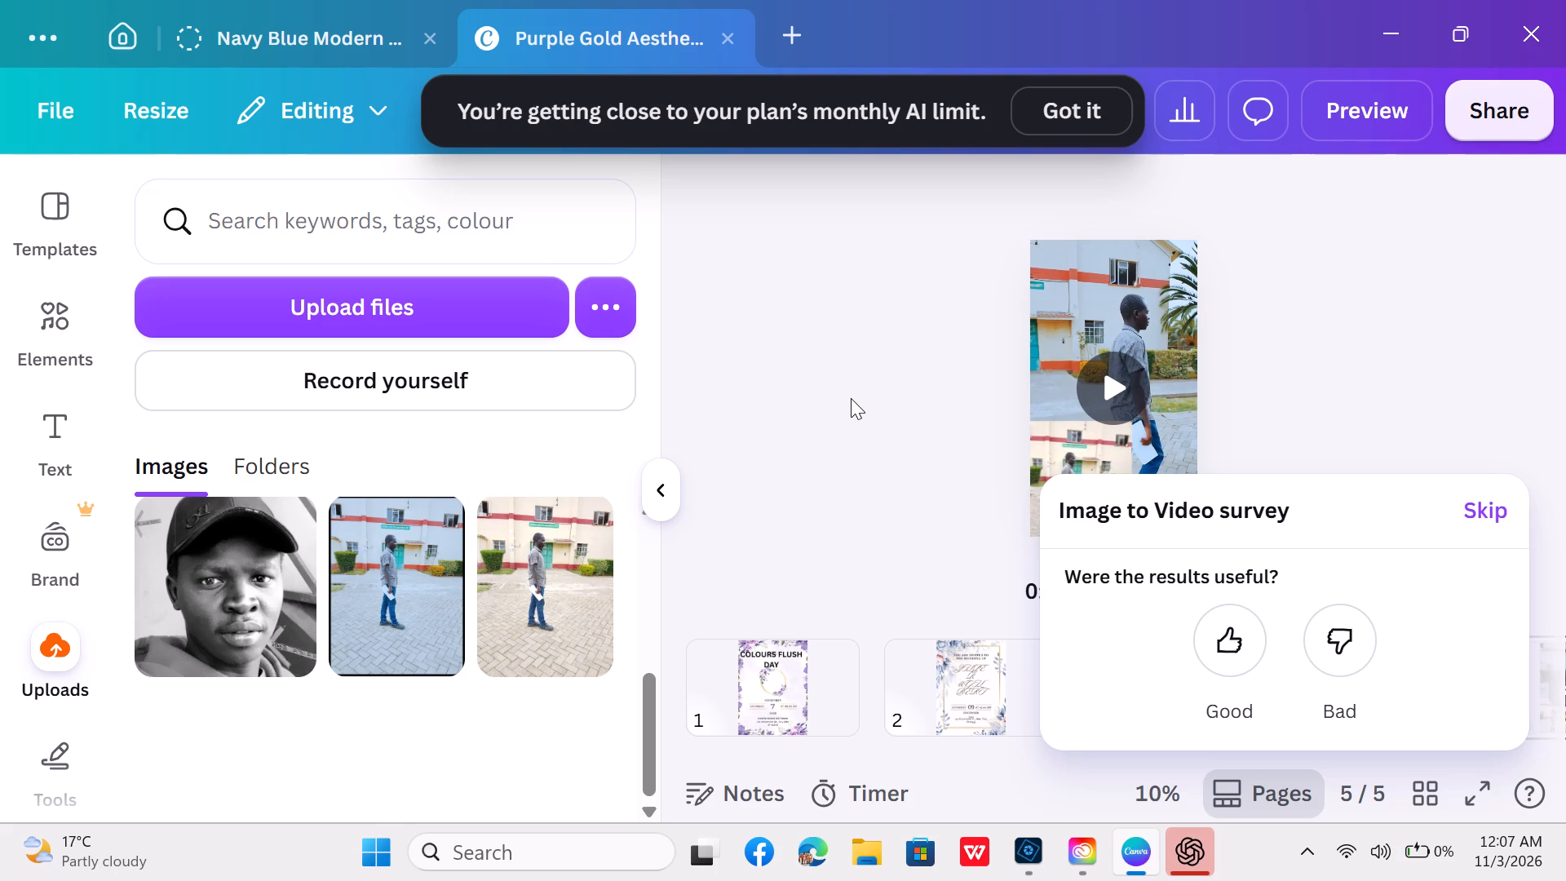
# Rate the Image to Video result as Good, tag Quality as the thing to improve, submit the survey and close it.
pyautogui.click(1225, 647)
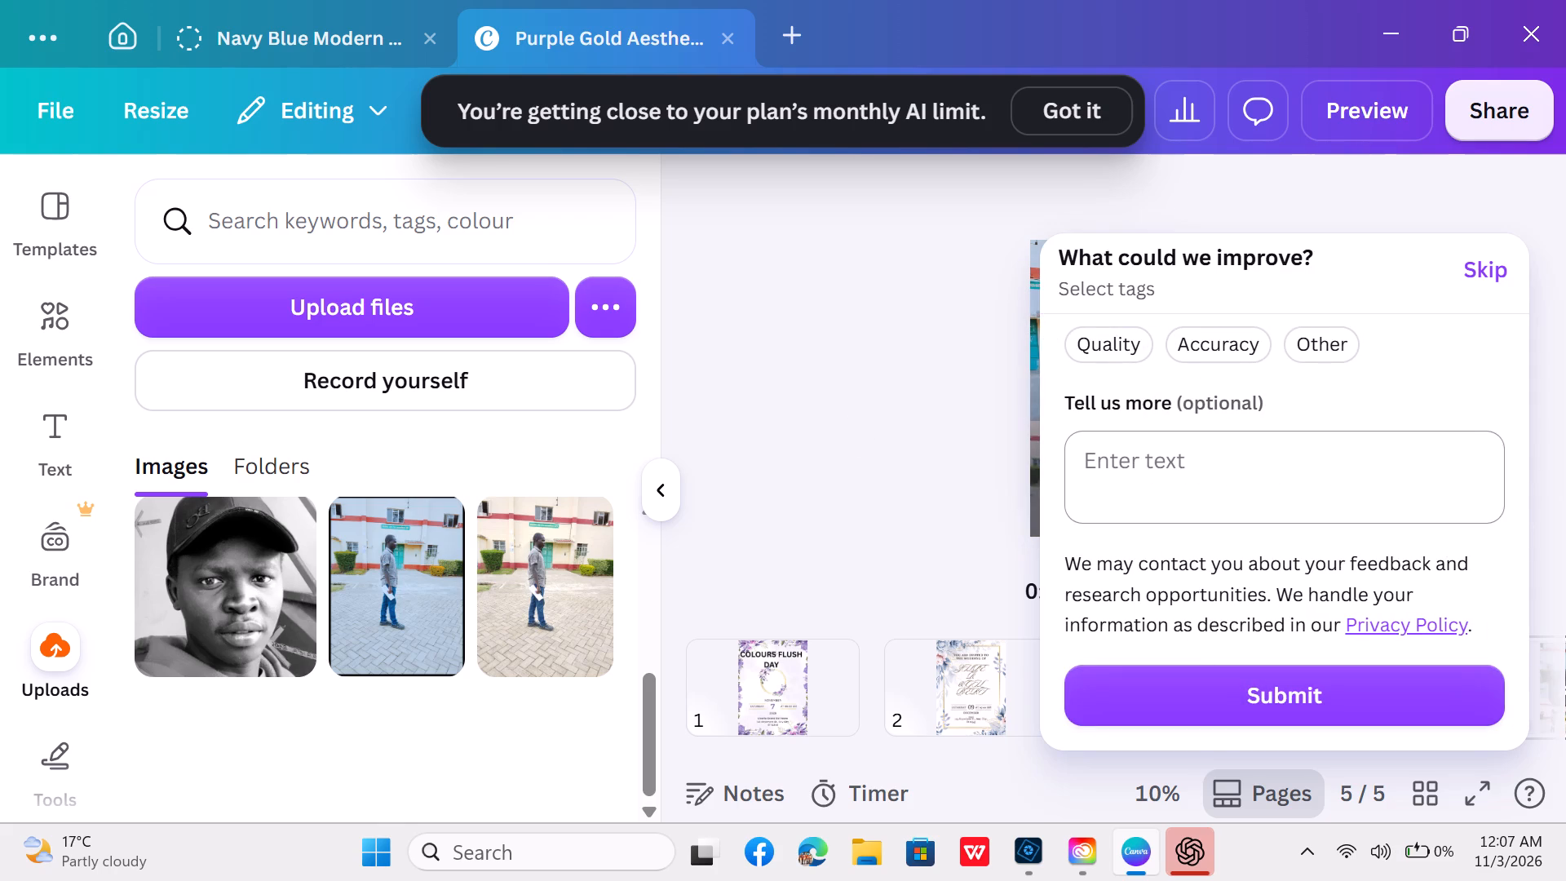
pyautogui.click(1113, 343)
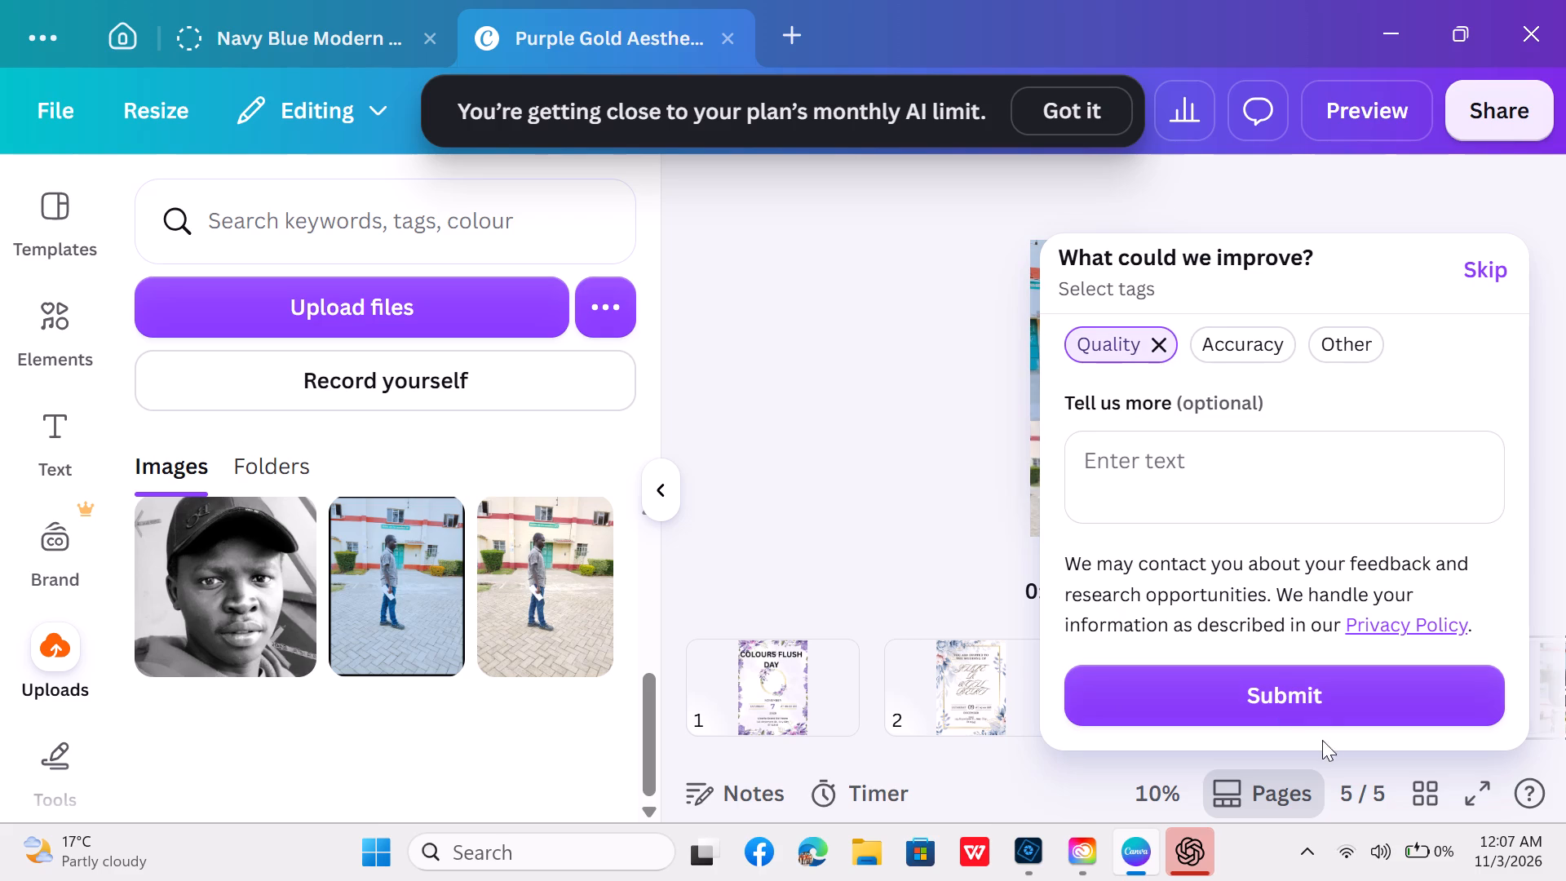
pyautogui.moveTo(1307, 697); pyautogui.dragTo(1308, 705)
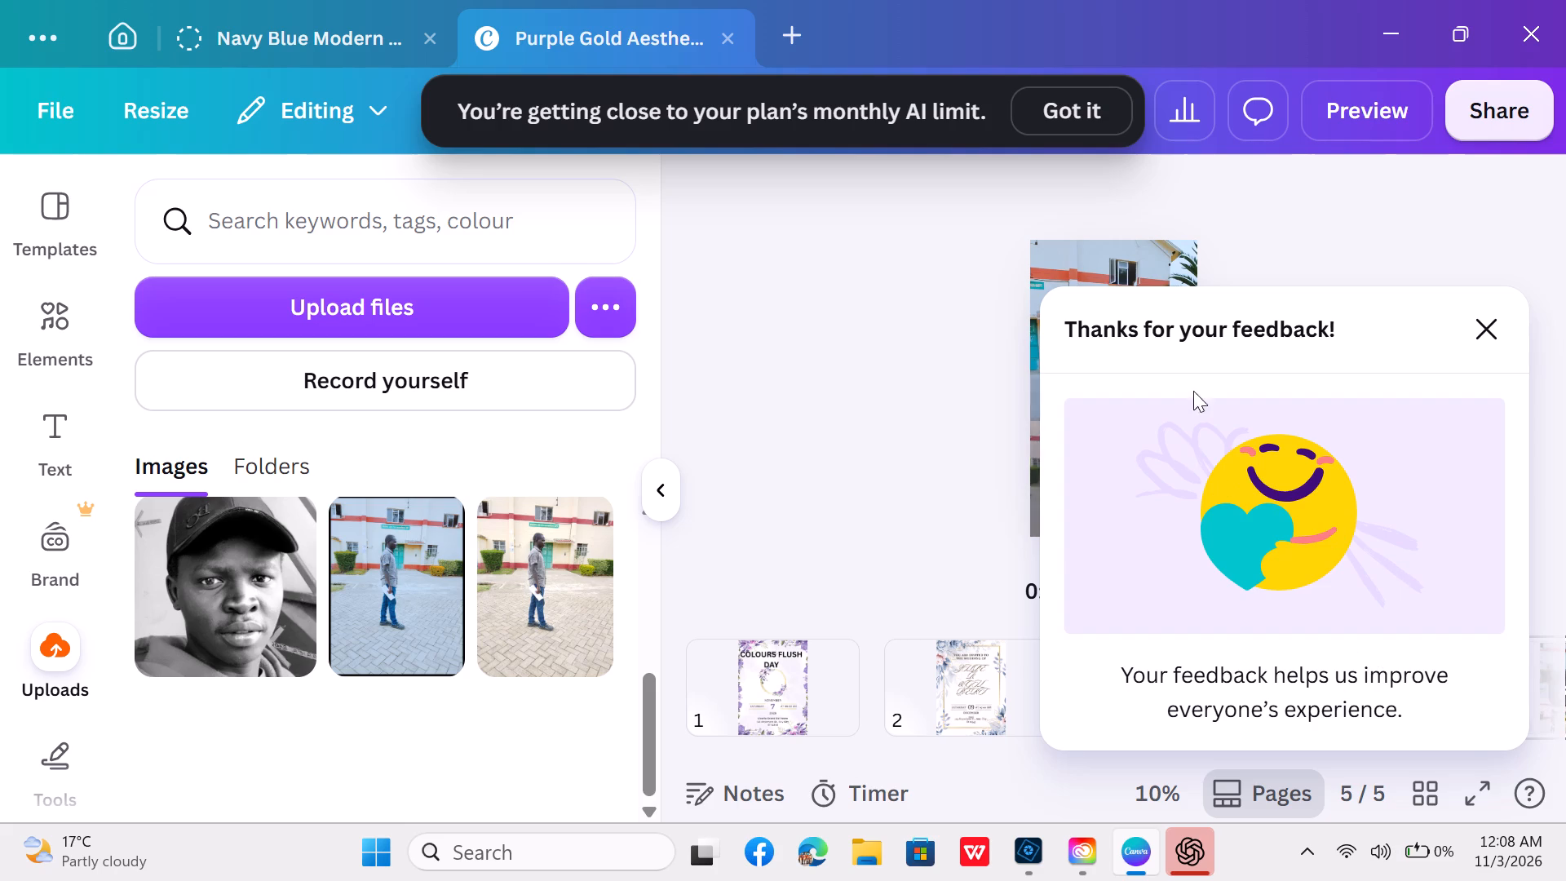
pyautogui.click(1507, 325)
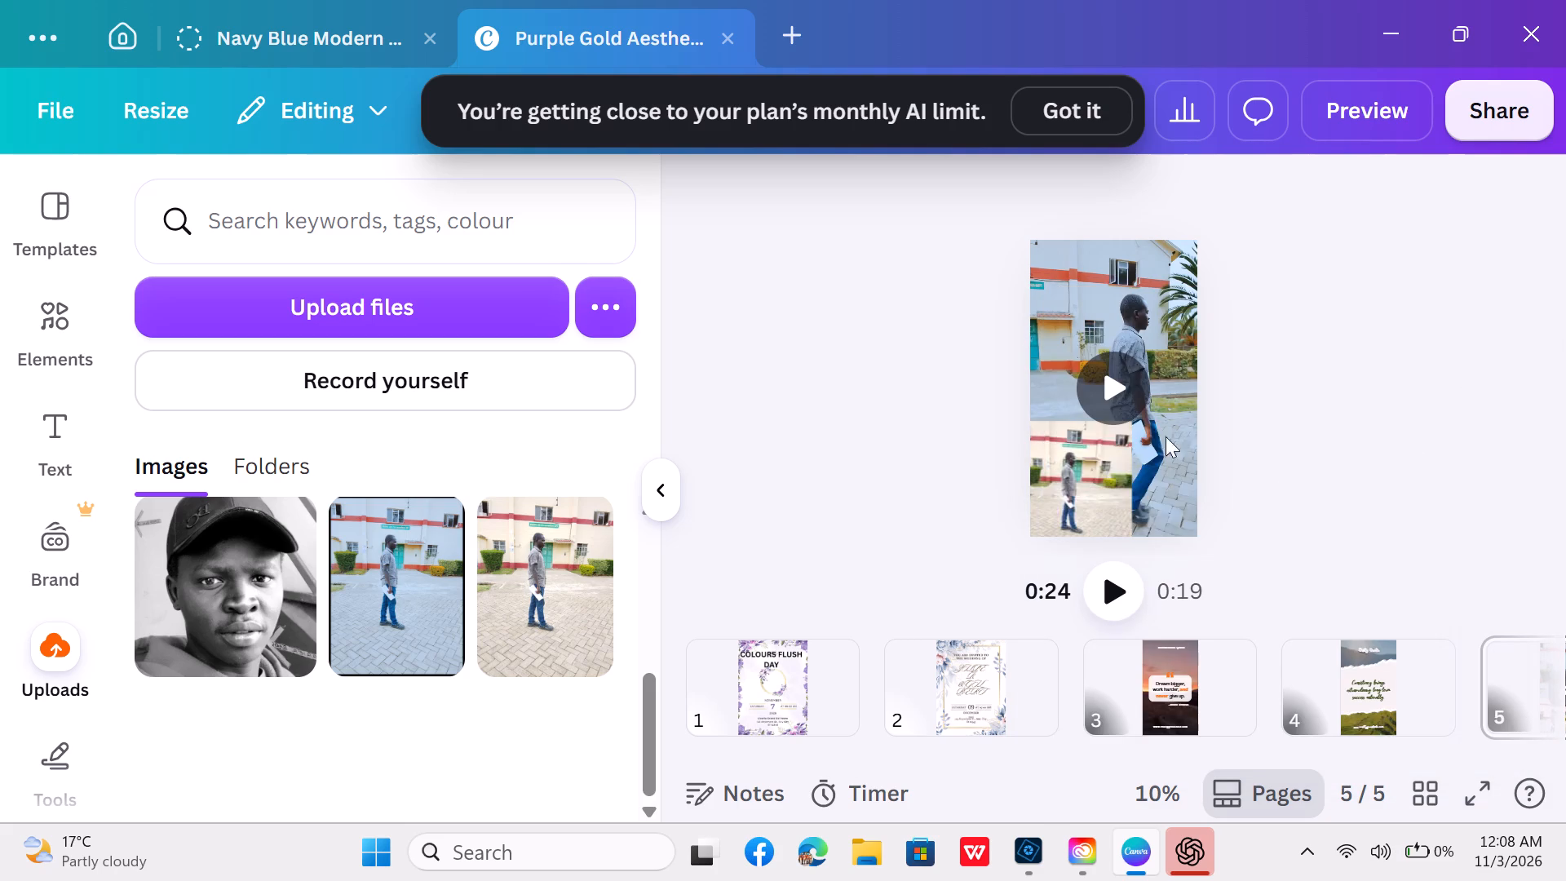
# Play the generated video on page 5 several times to review its motion.
pyautogui.click(1115, 396)
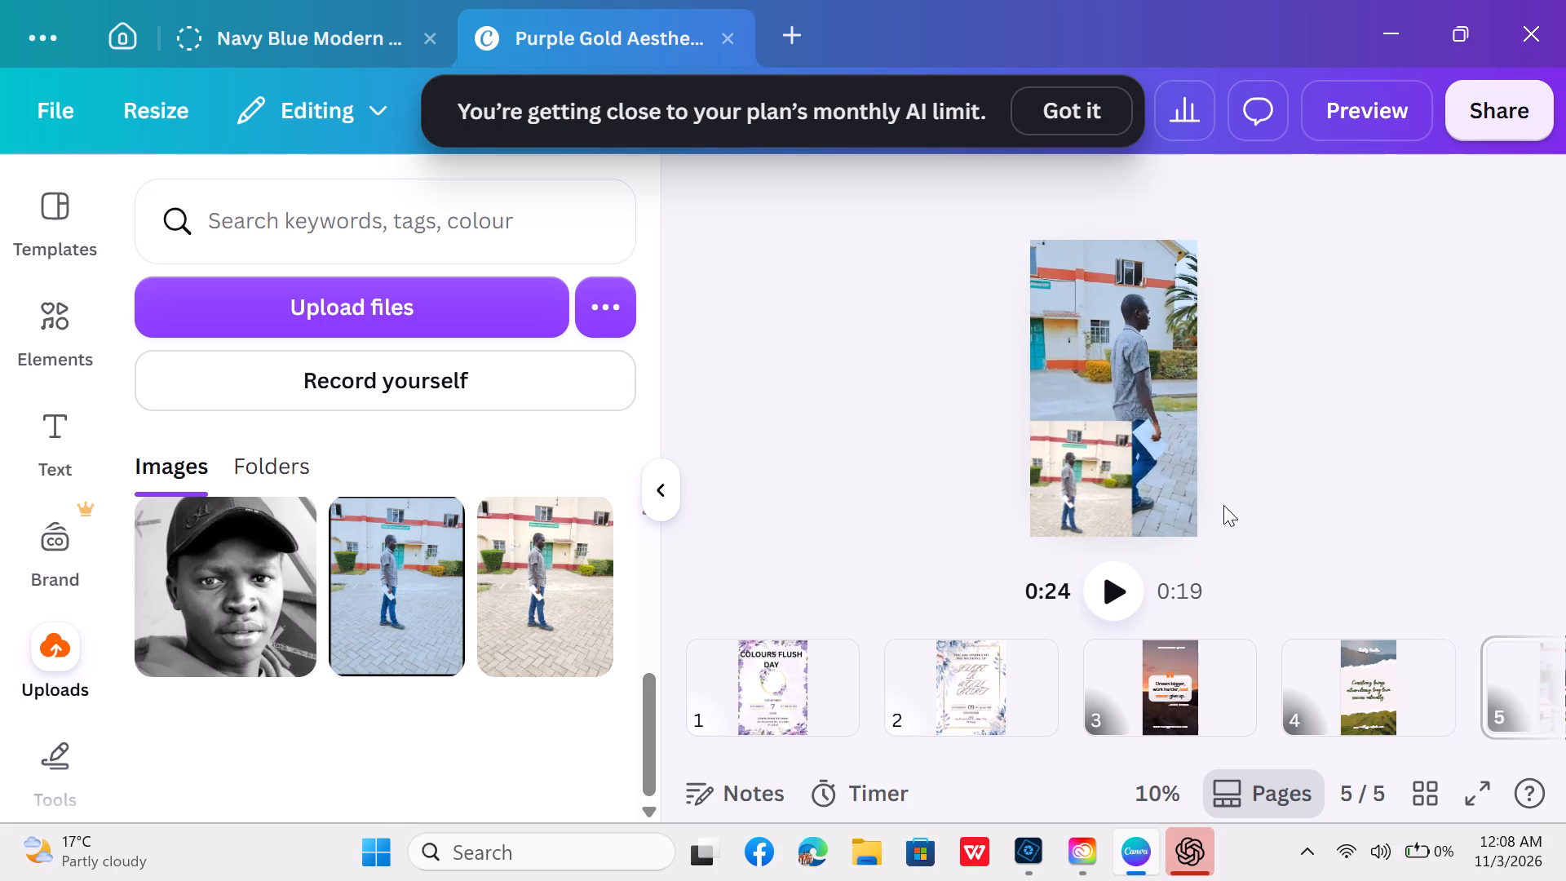
pyautogui.click(1101, 387)
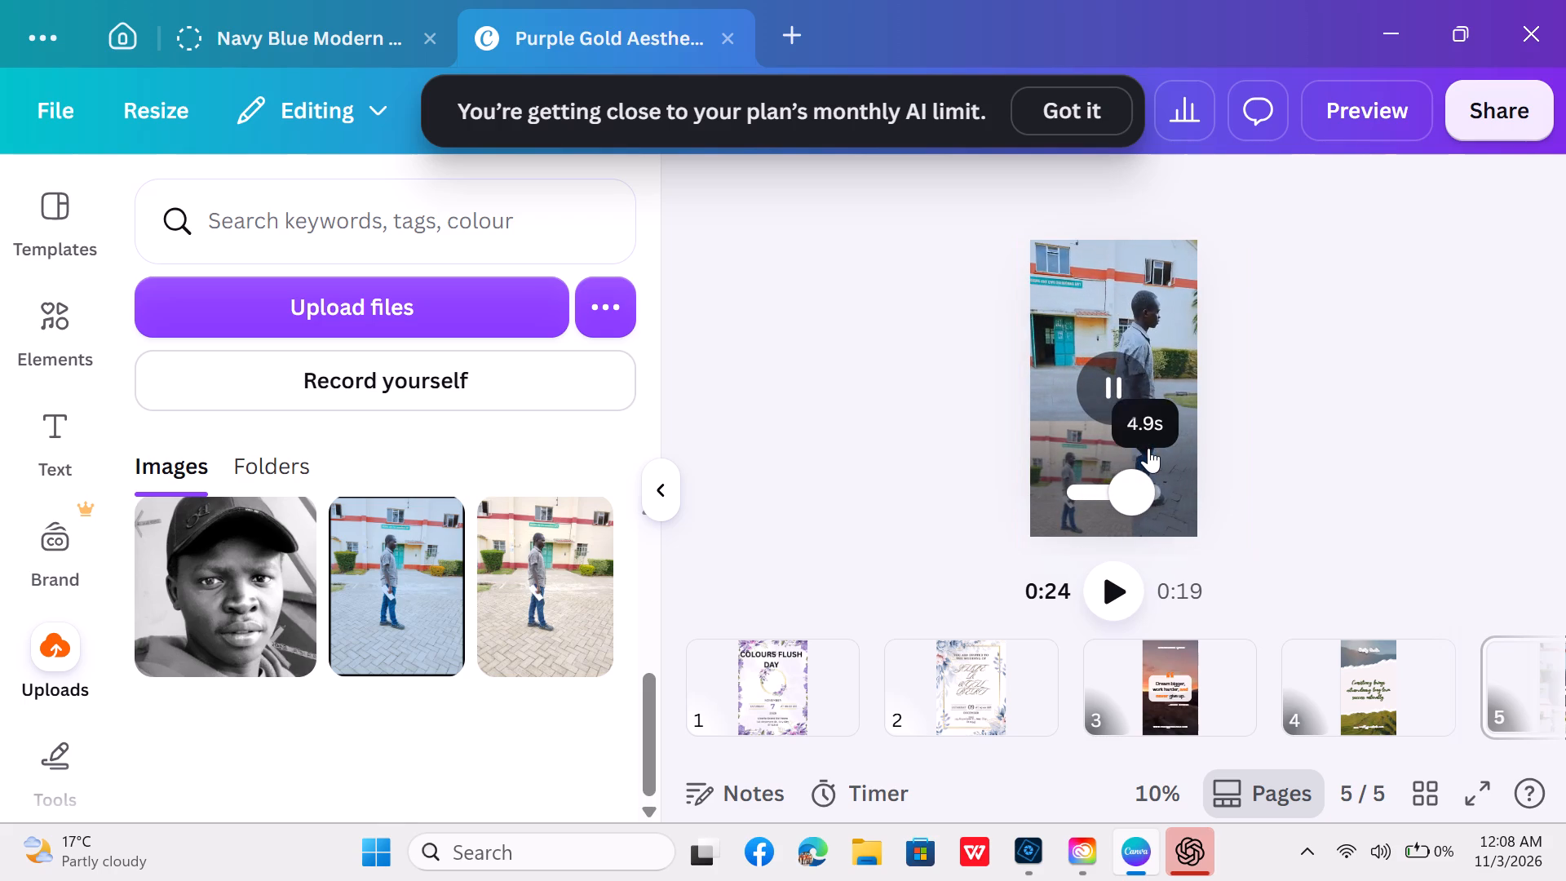
pyautogui.click(1108, 393)
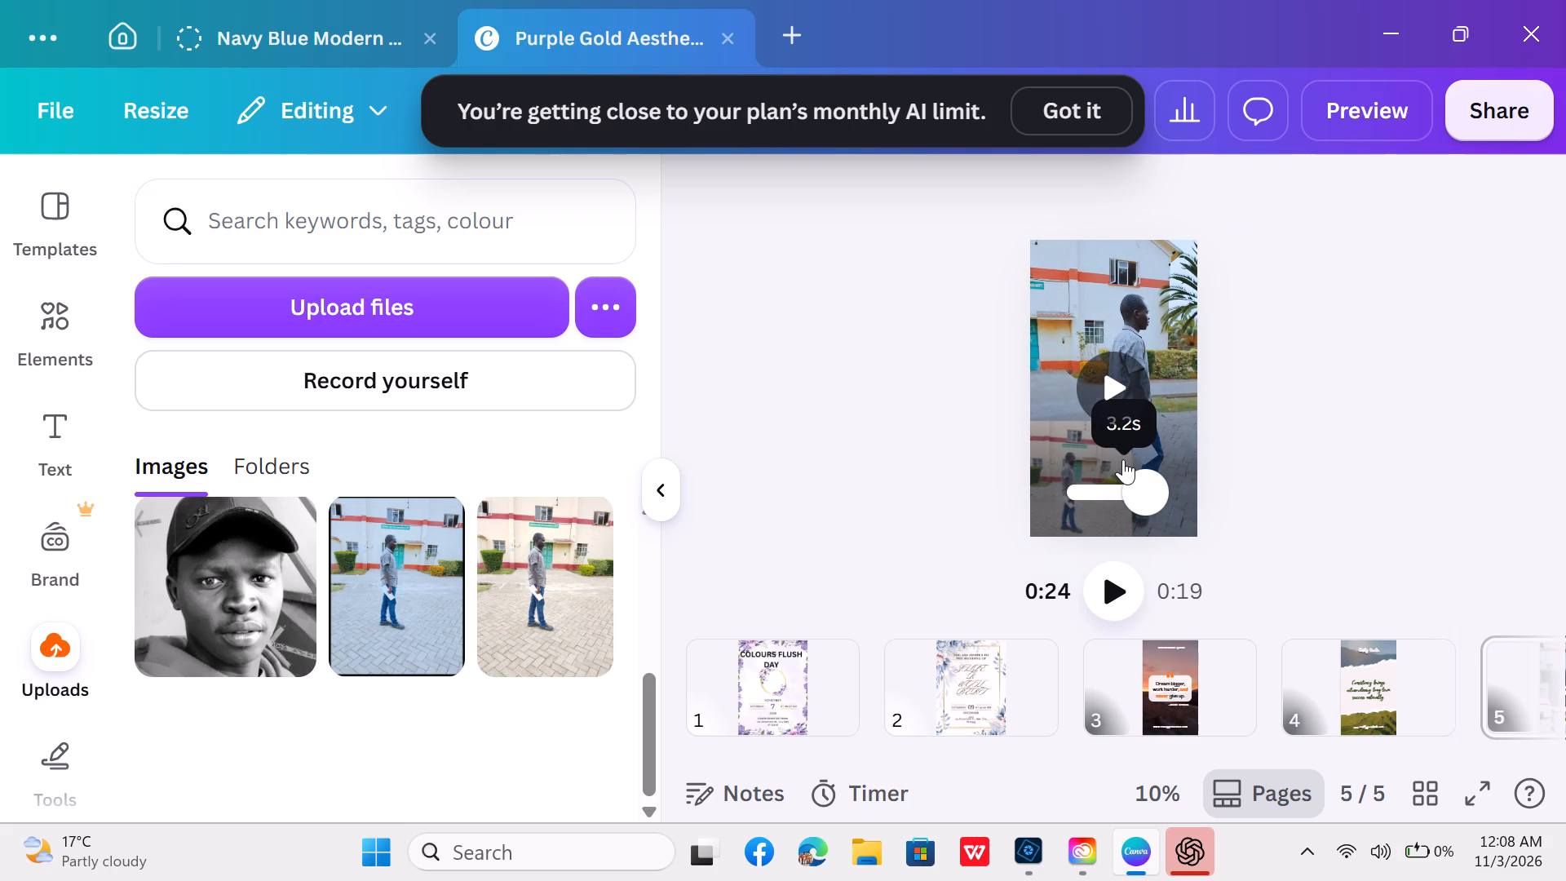
pyautogui.click(1108, 387)
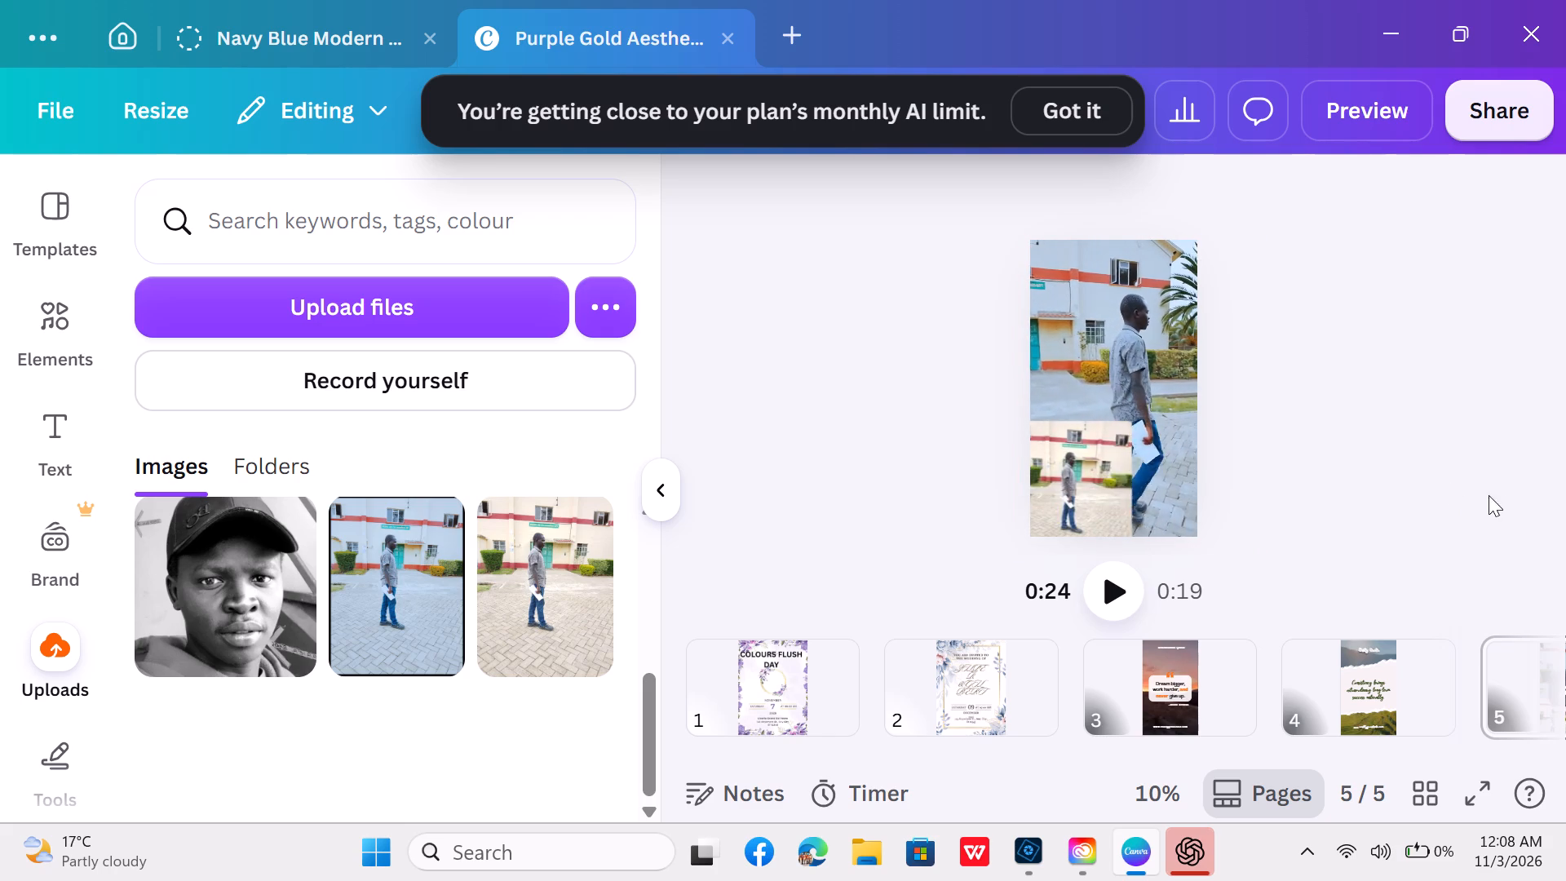
pyautogui.click(1101, 387)
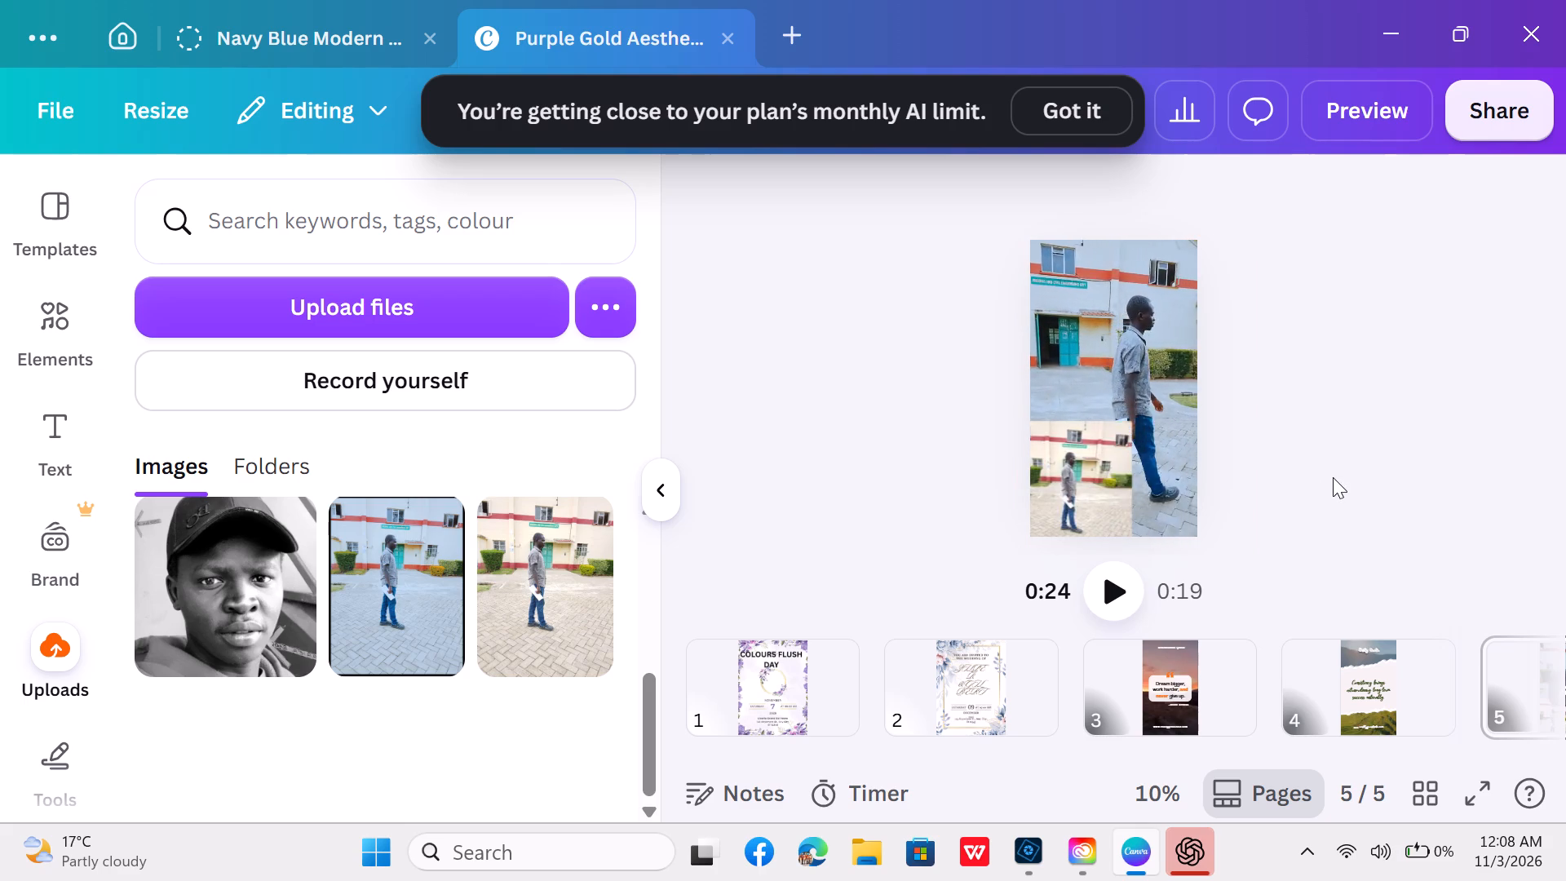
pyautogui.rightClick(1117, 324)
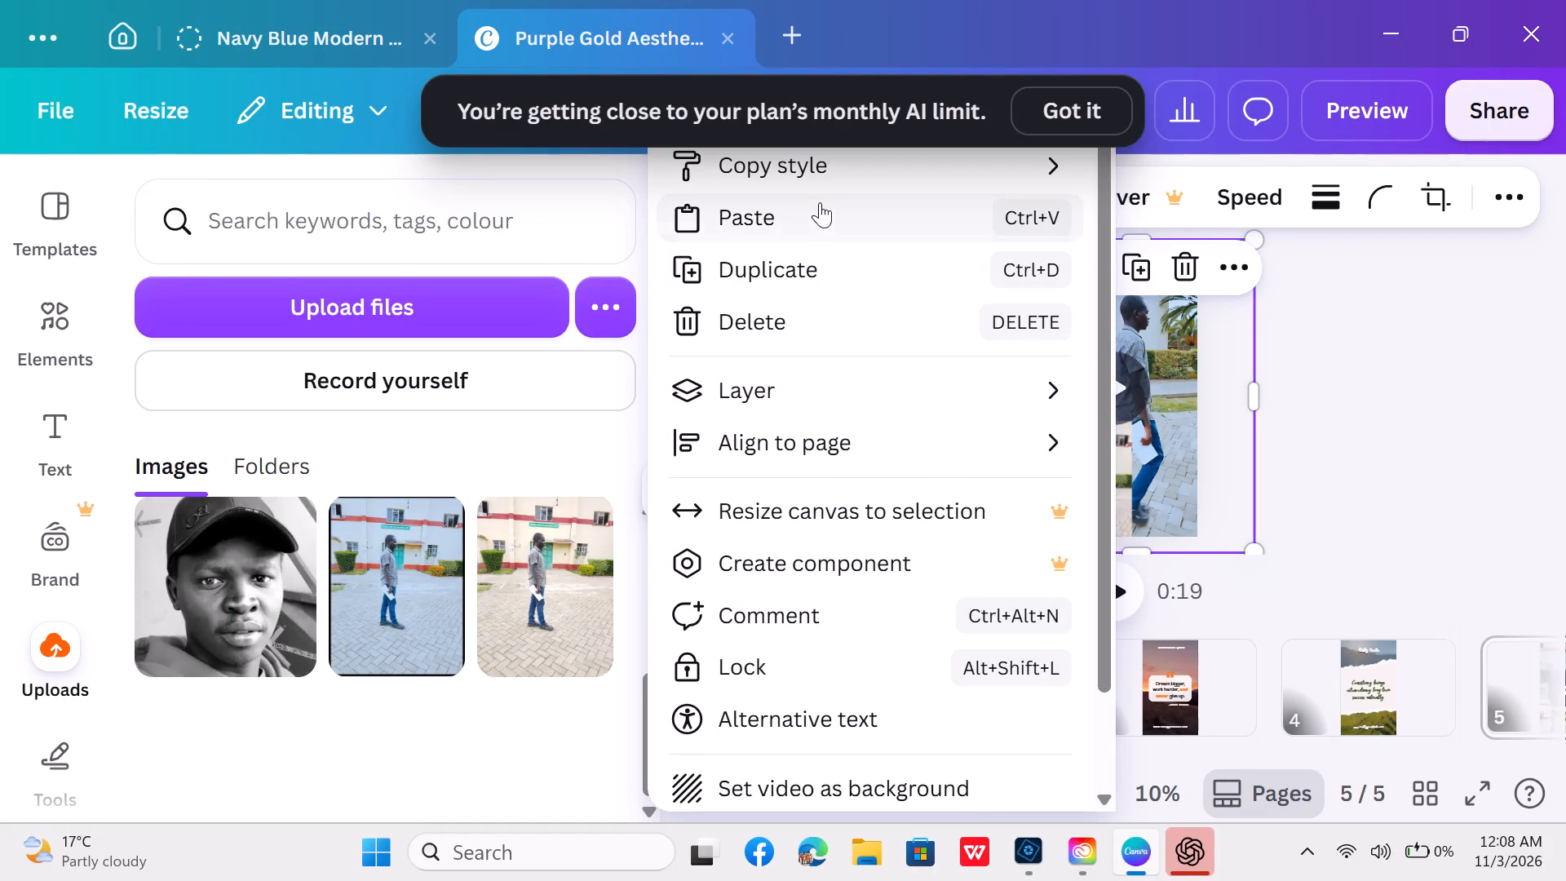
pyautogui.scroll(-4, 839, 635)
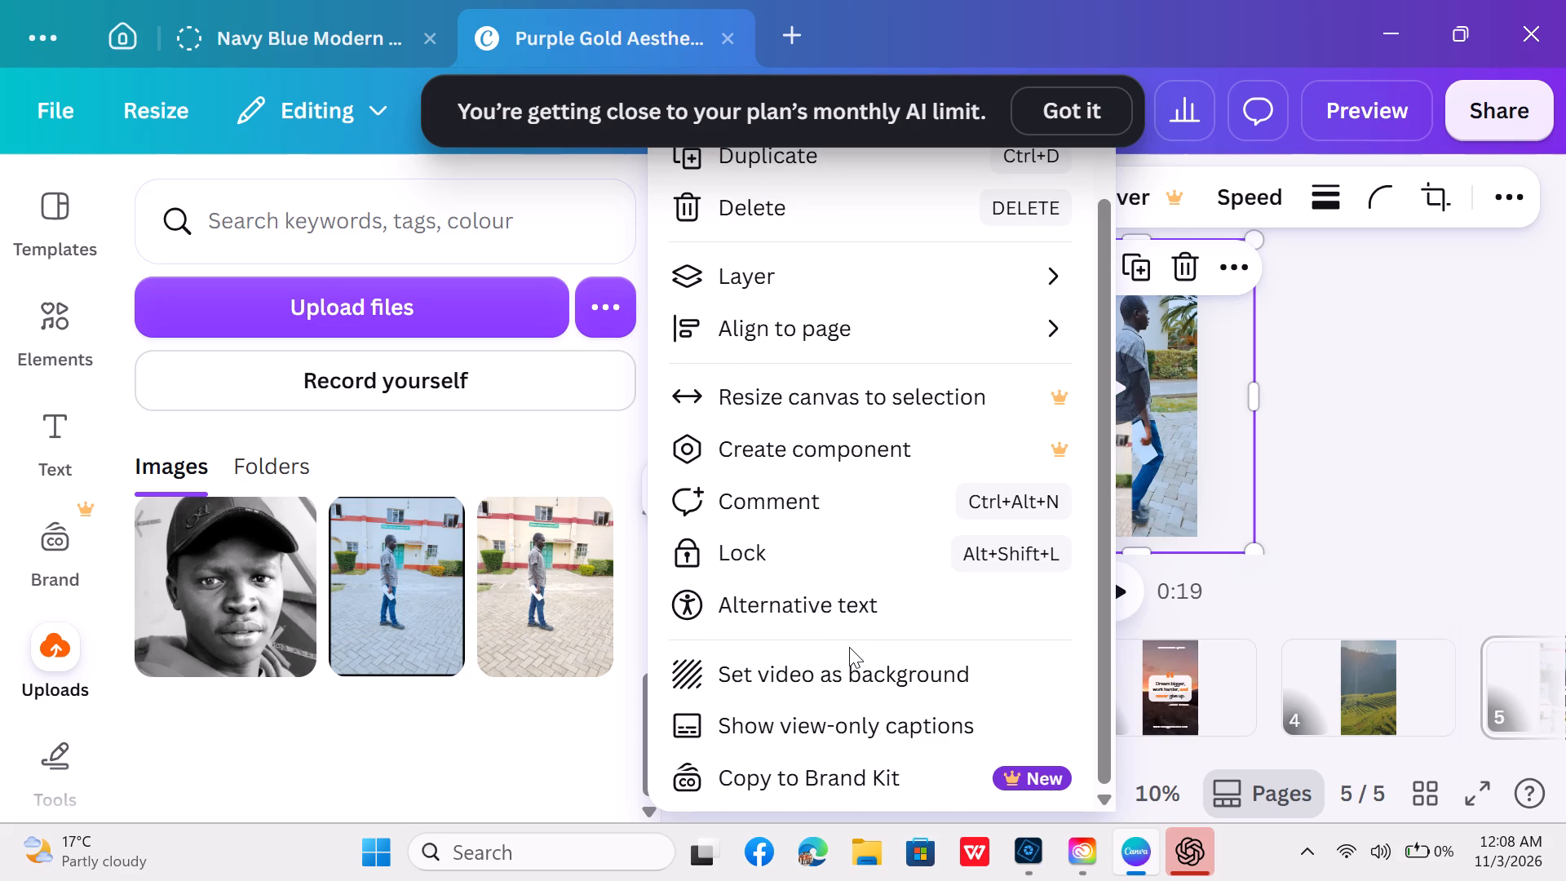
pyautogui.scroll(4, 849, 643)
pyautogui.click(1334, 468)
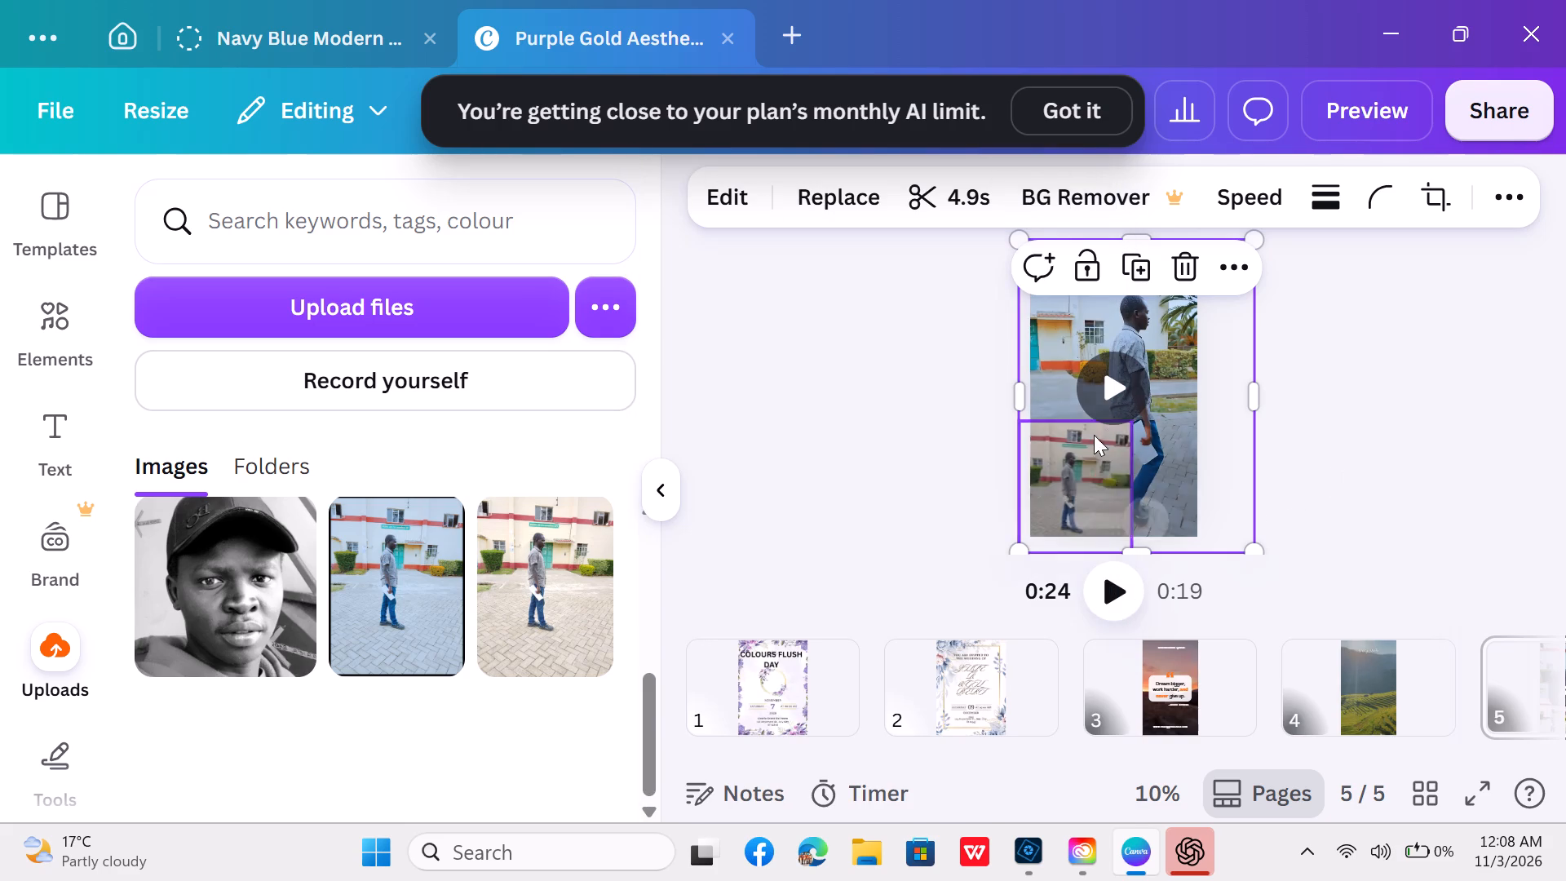
# Replay the generated video on page 5 and deselect it.
pyautogui.click(1123, 391)
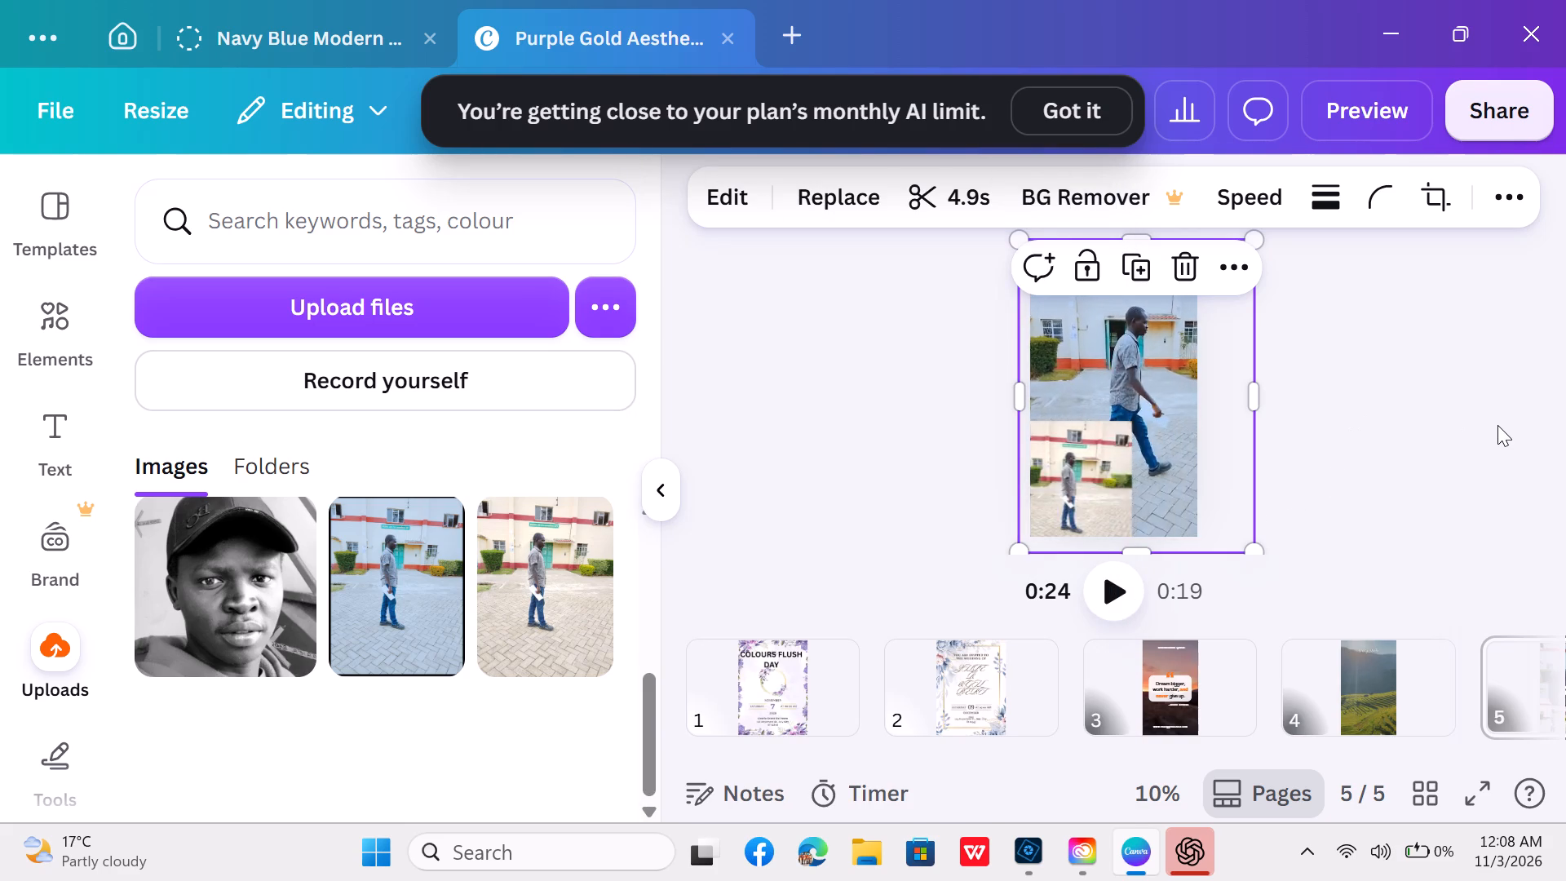
pyautogui.click(1497, 425)
pyautogui.click(1106, 383)
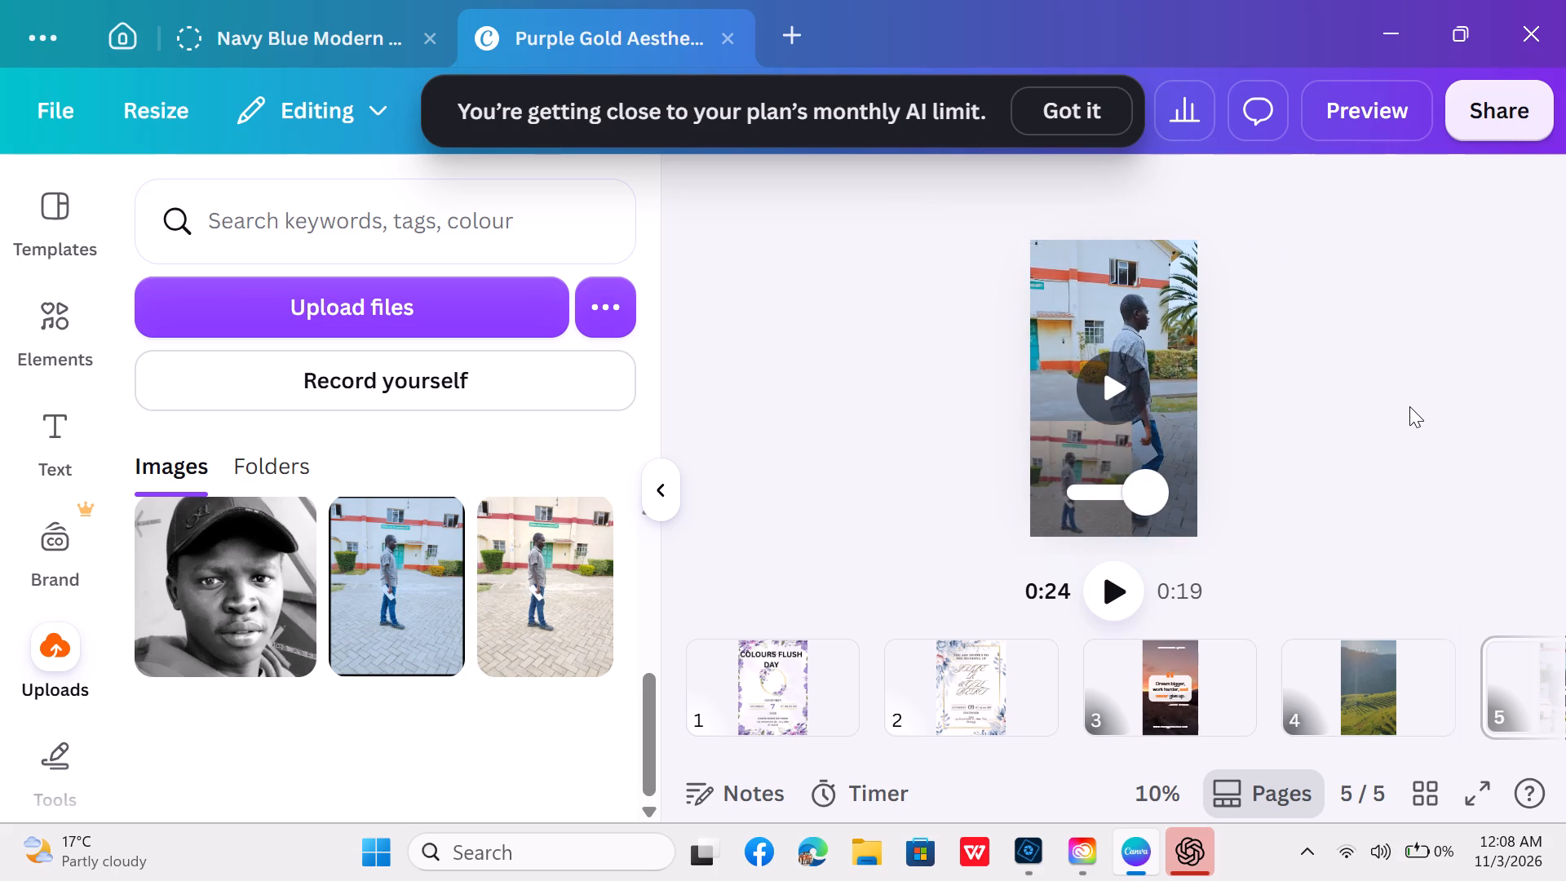
pyautogui.click(1114, 387)
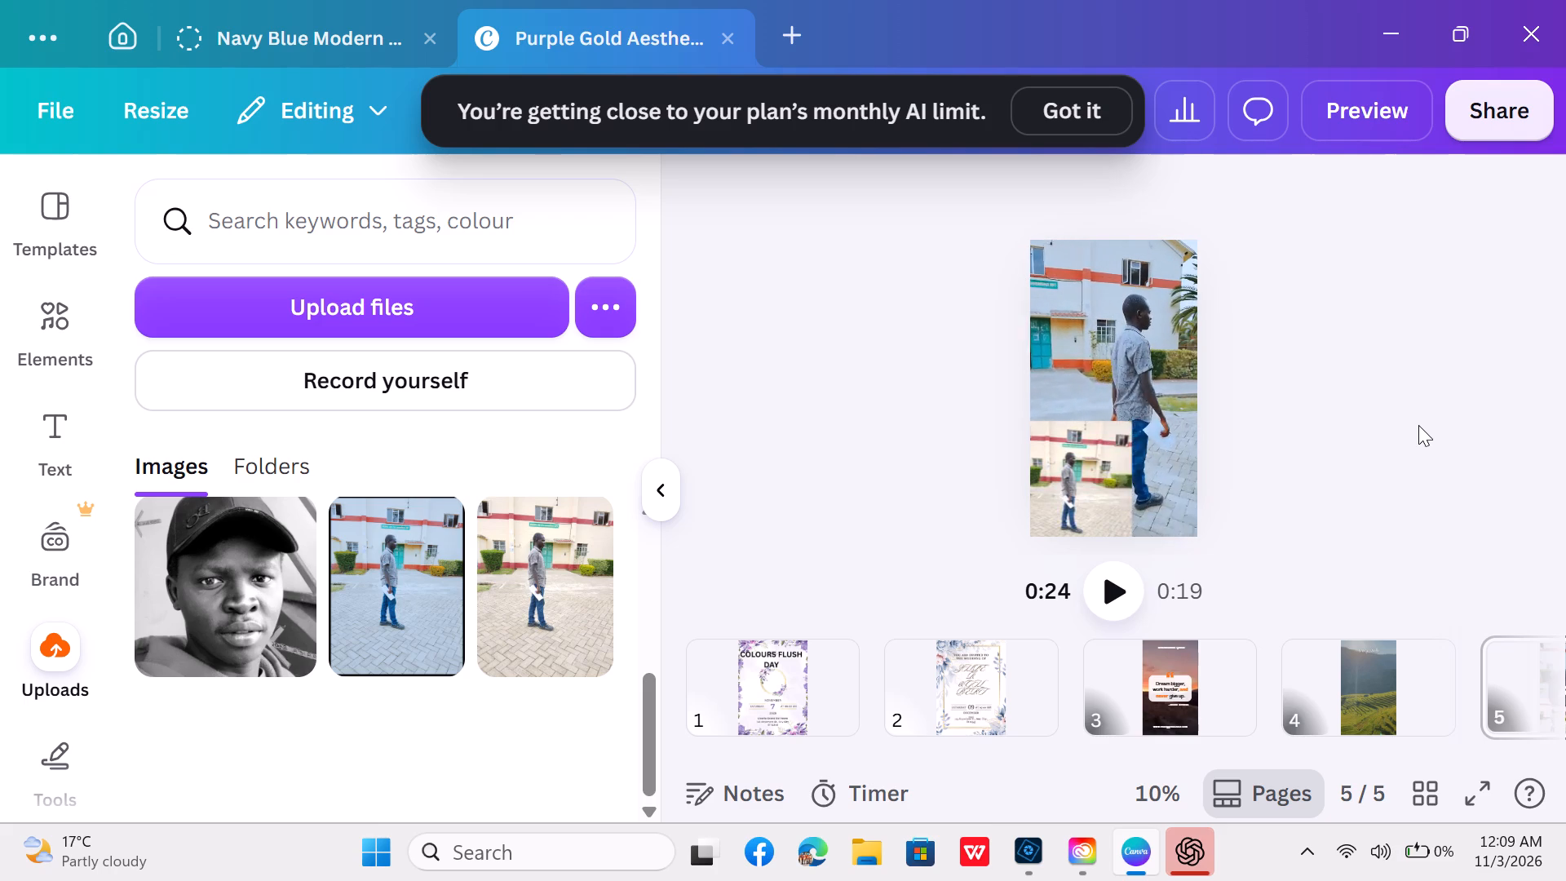
pyautogui.click(1117, 385)
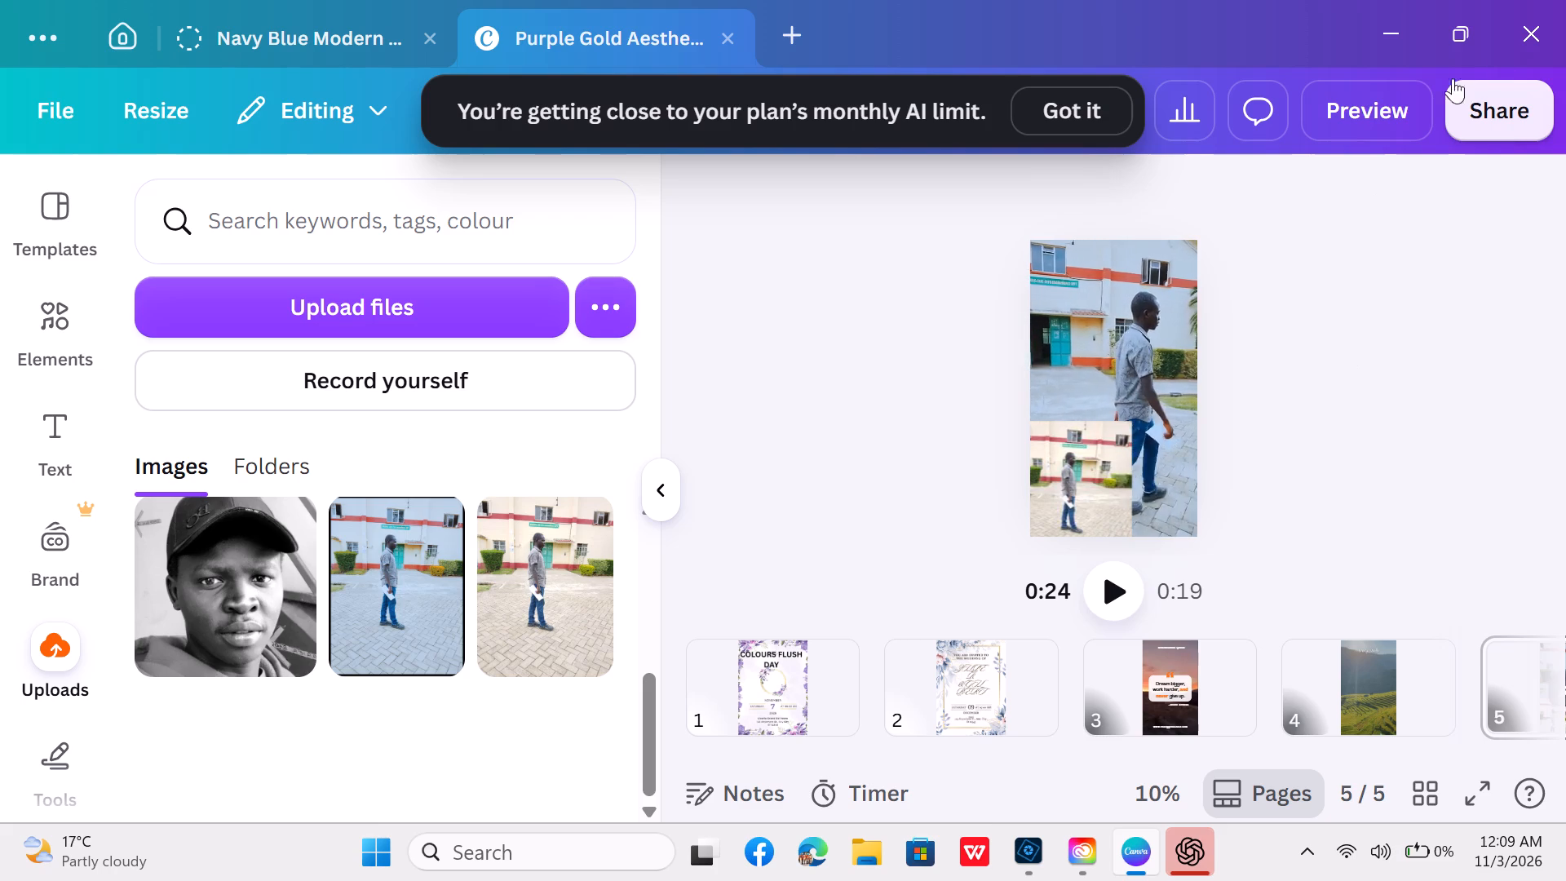
# Open the design's sharing options, view the list of people with access, and close it.
pyautogui.click(1496, 110)
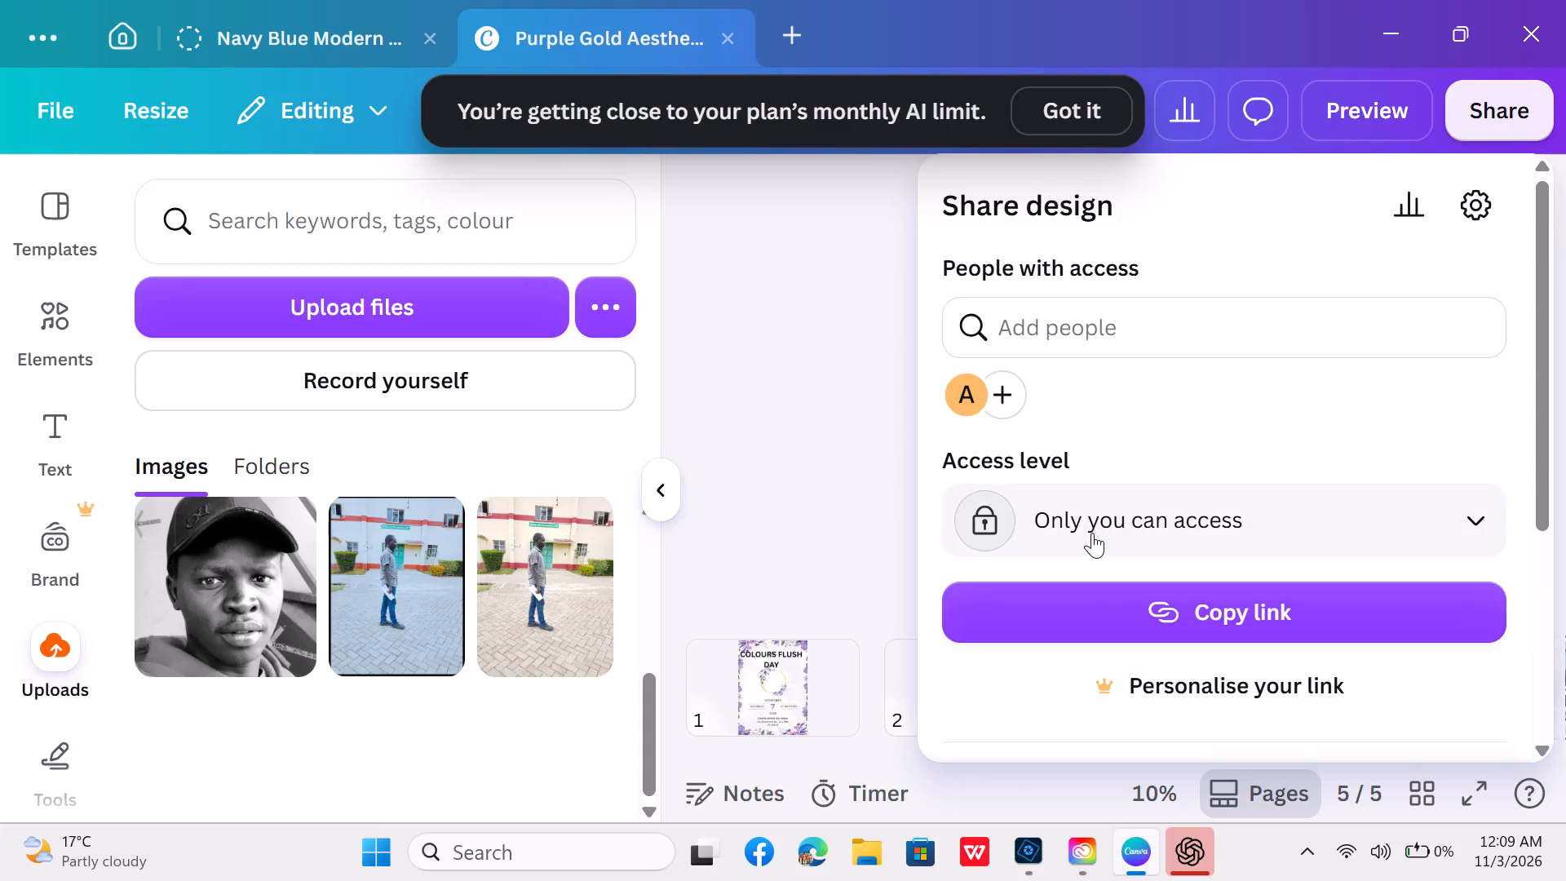
pyautogui.click(1015, 387)
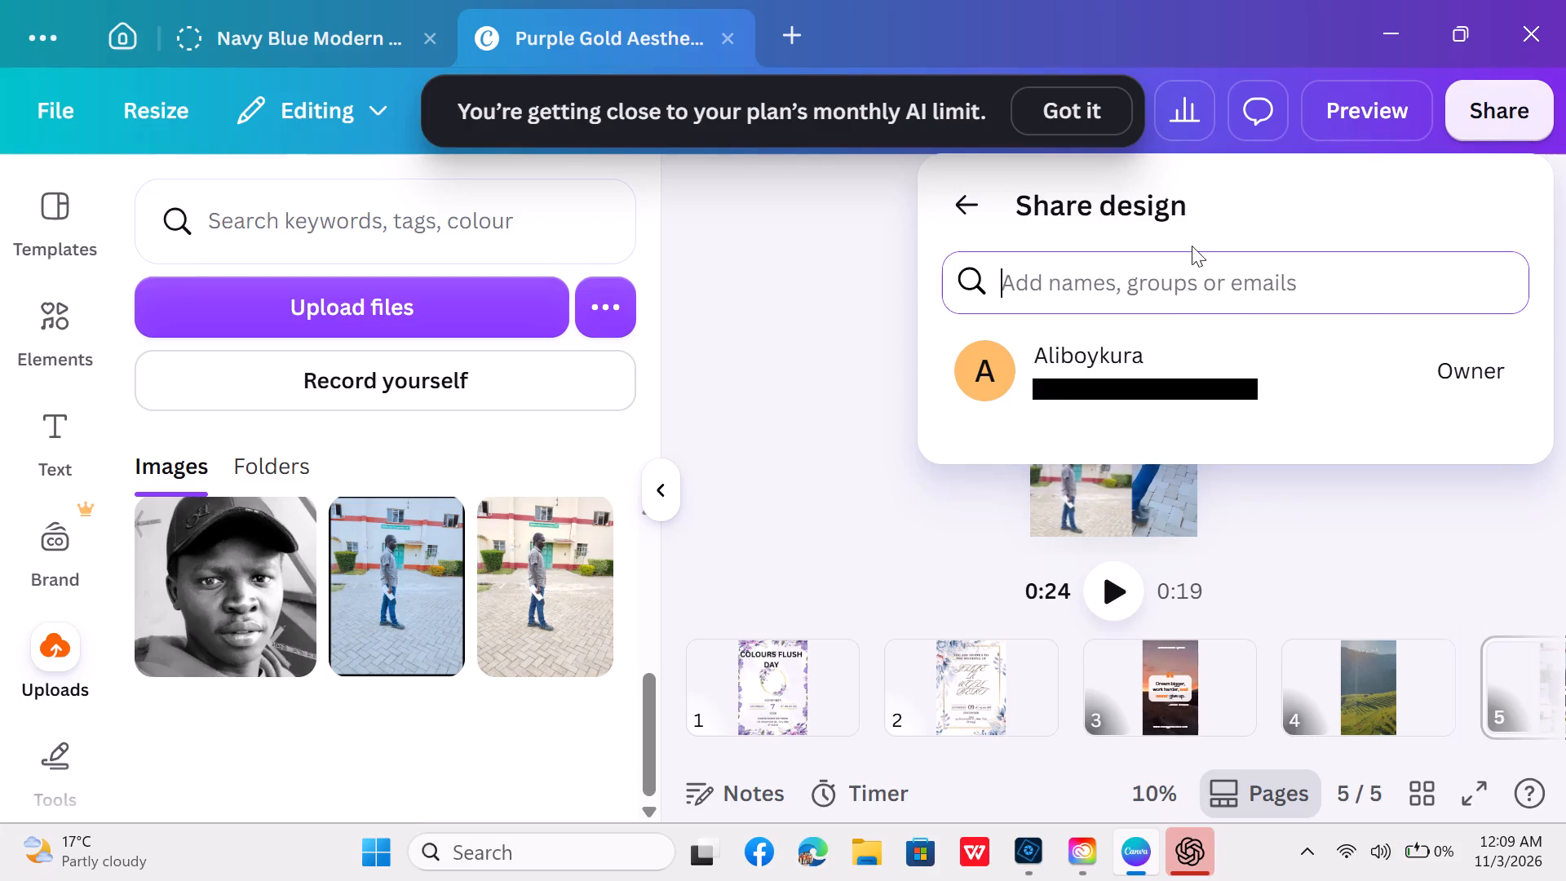
pyautogui.moveTo(759, 447); pyautogui.dragTo(768, 440)
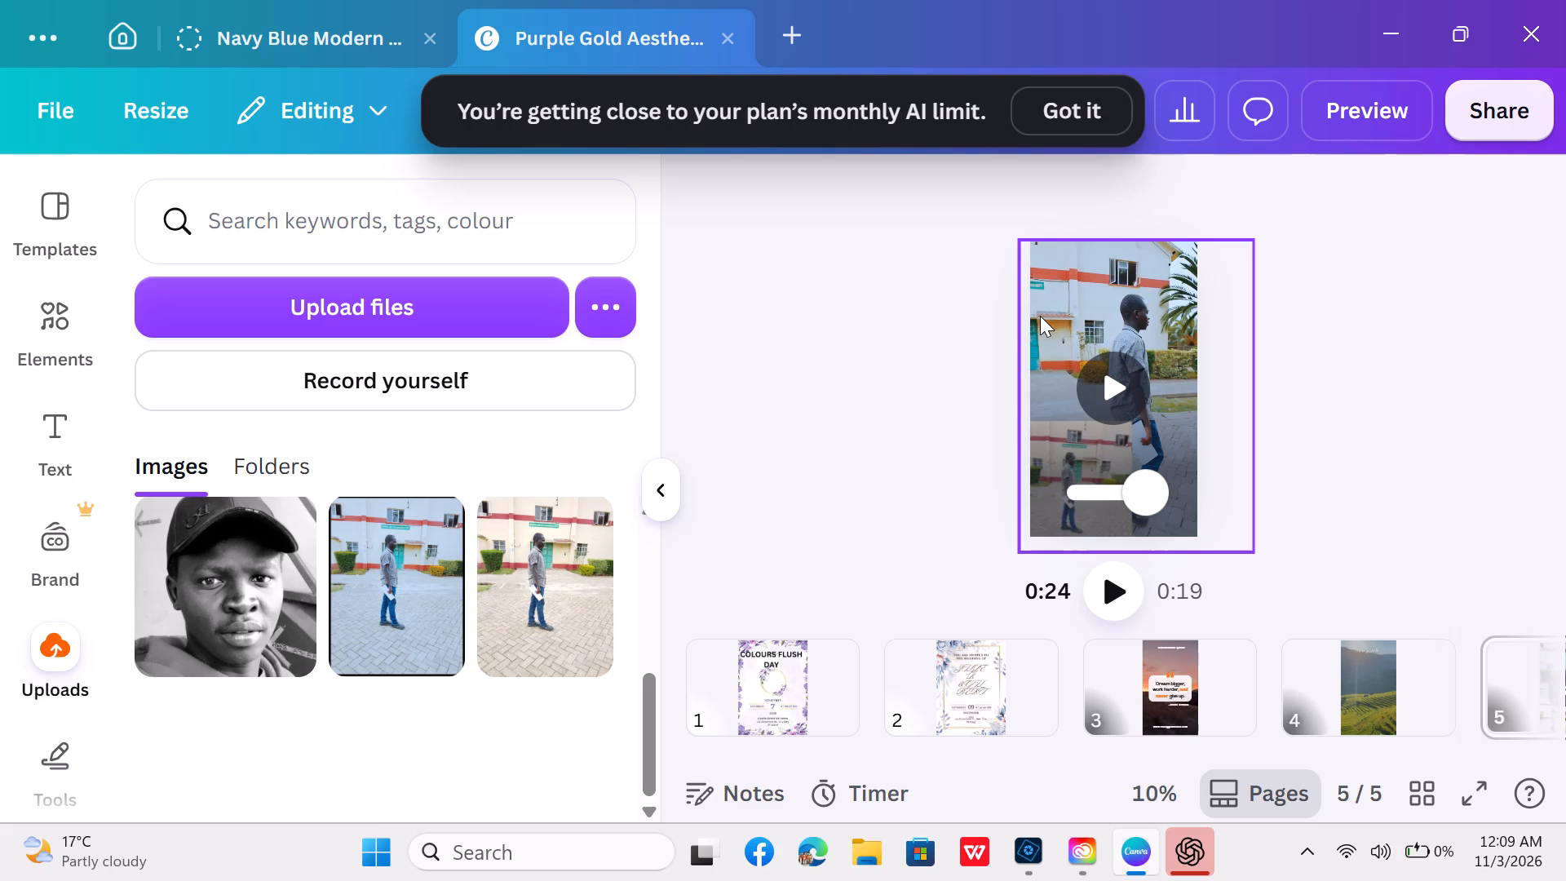
# Replay the generated video on page 5 and look through the neighbouring pages.
pyautogui.click(1123, 382)
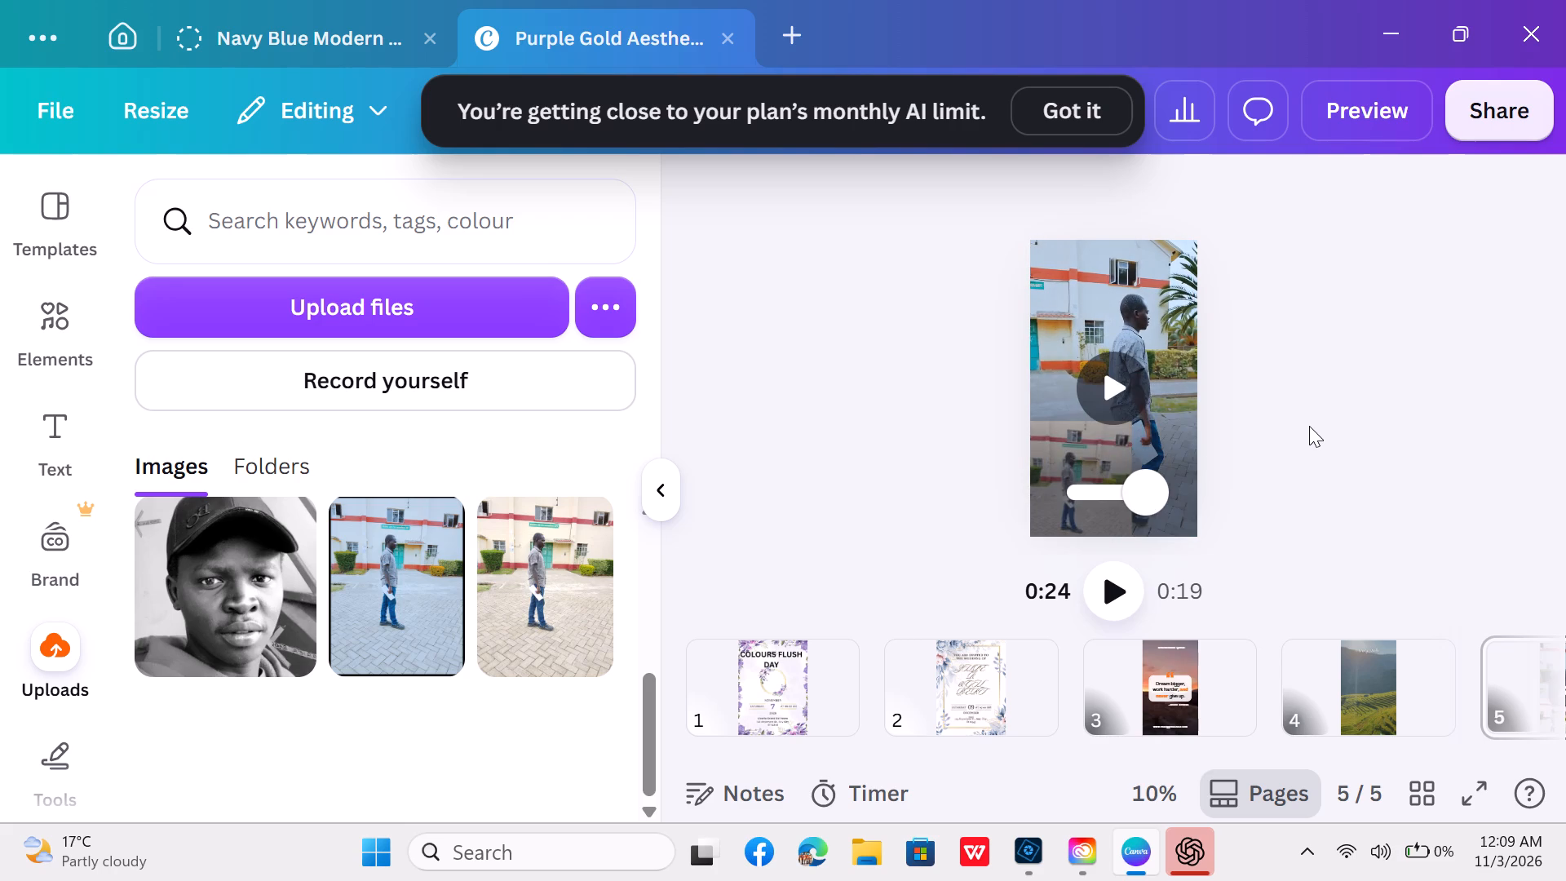
pyautogui.click(1111, 386)
pyautogui.click(1135, 386)
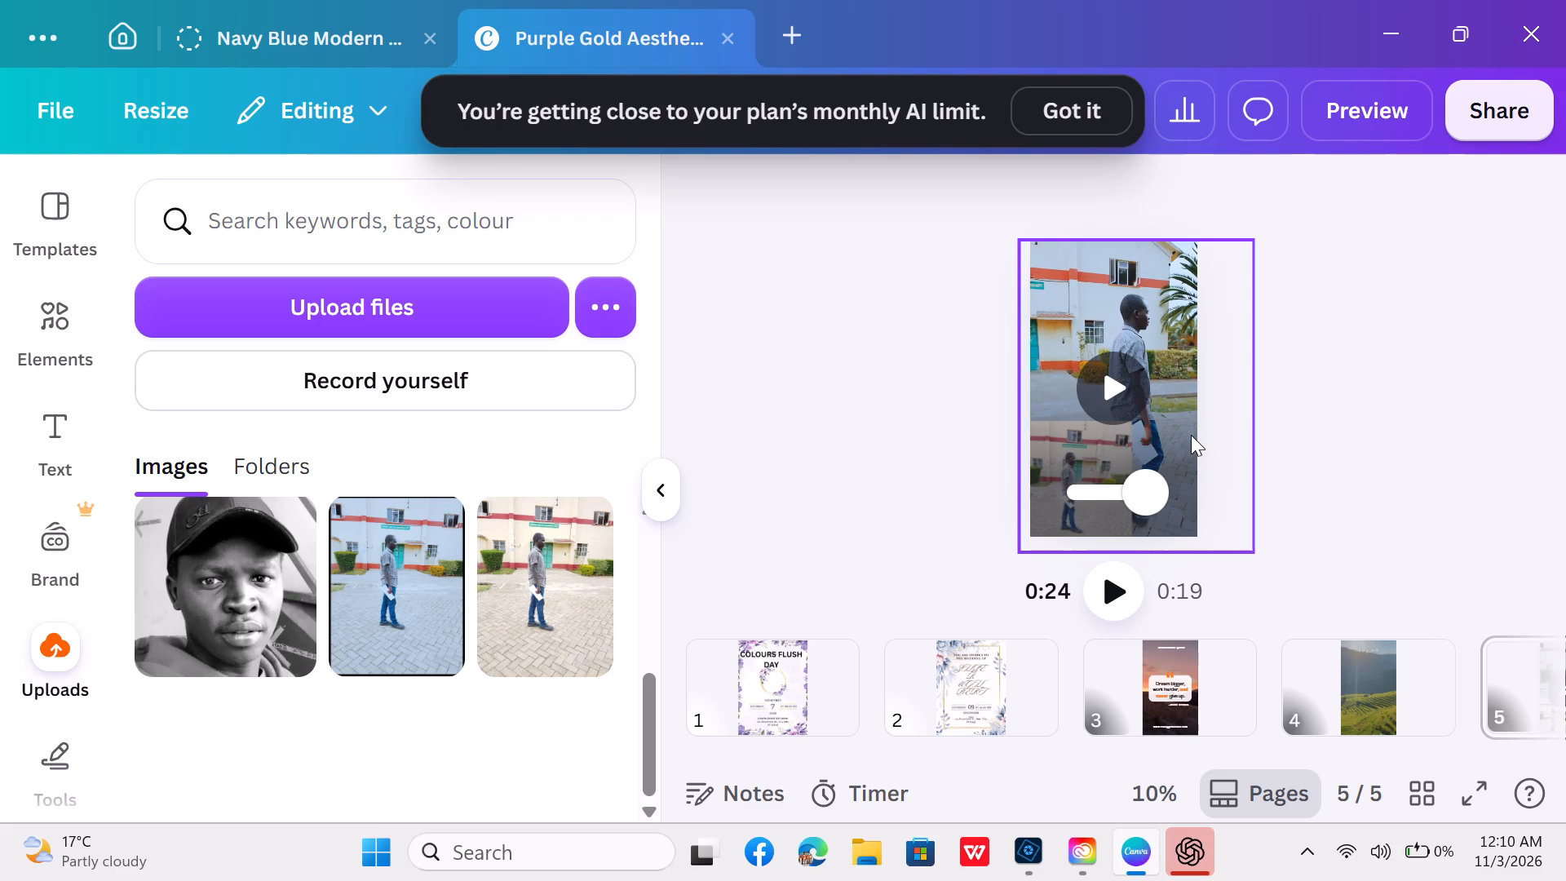
pyautogui.scroll(-7, 1198, 449)
pyautogui.scroll(2, 1200, 452)
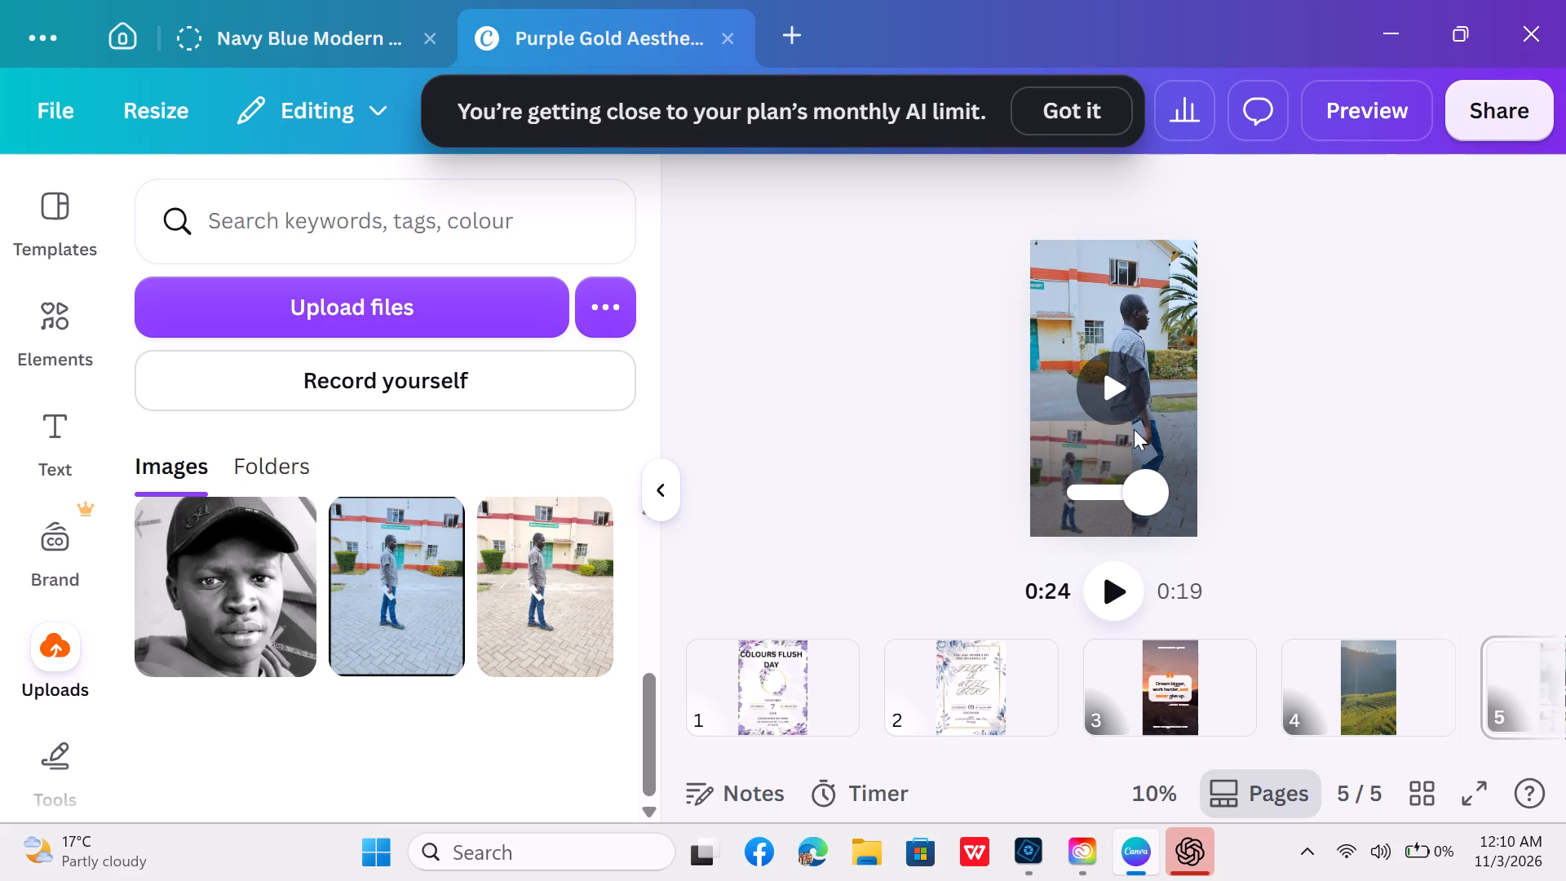
pyautogui.scroll(3, 1128, 411)
pyautogui.scroll(-7, 1128, 411)
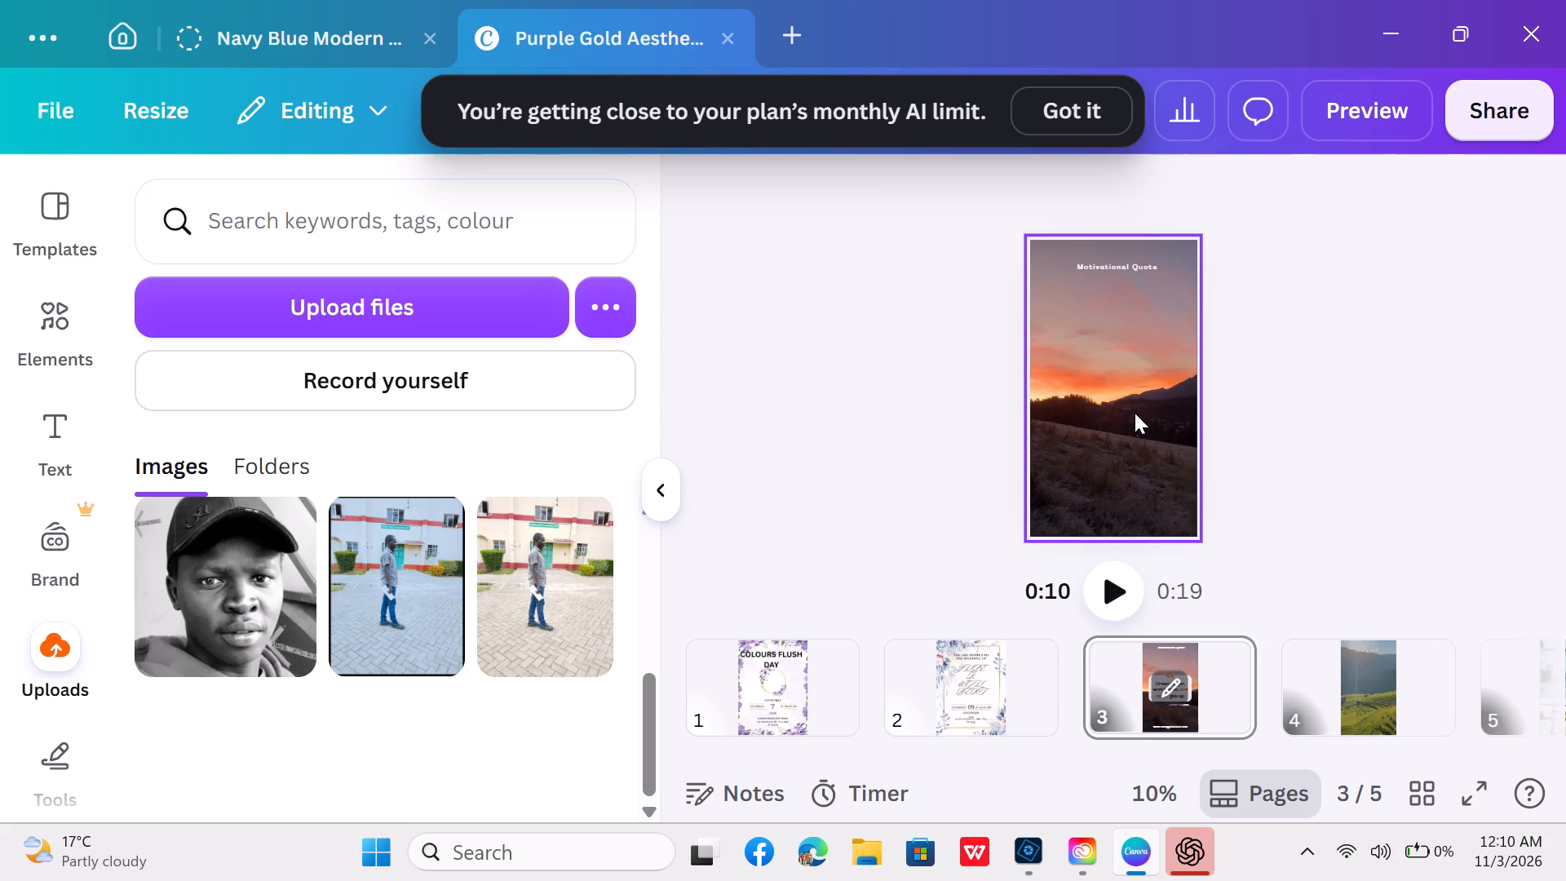
pyautogui.scroll(-9, 1135, 413)
pyautogui.click(1136, 396)
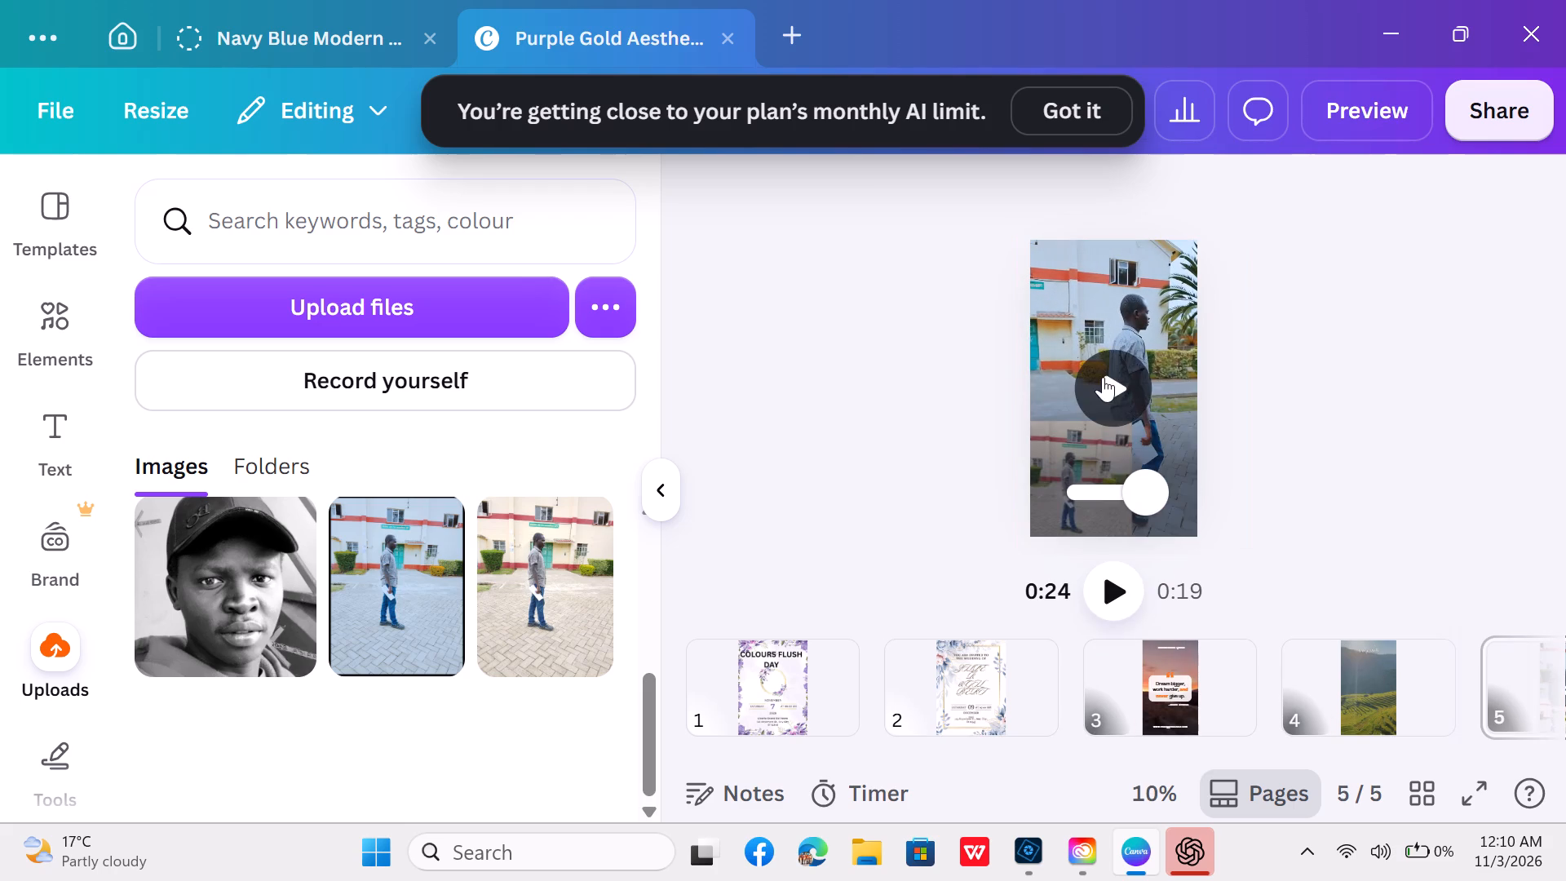
pyautogui.click(1103, 377)
pyautogui.click(1112, 398)
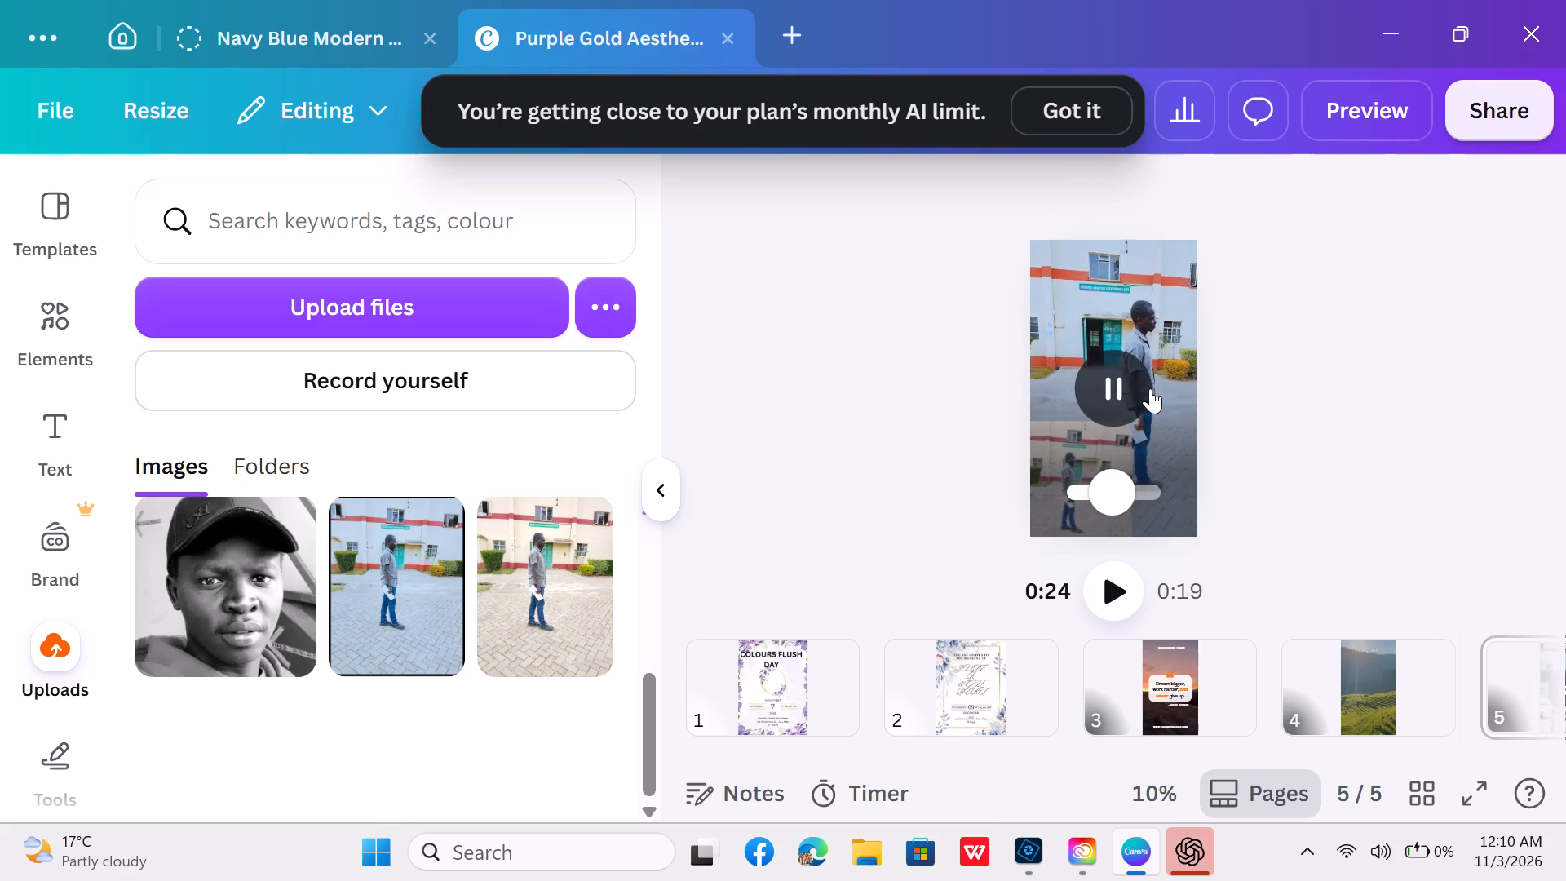
# Add a new blank page after page 5.
pyautogui.scroll(-1, 727, 844)
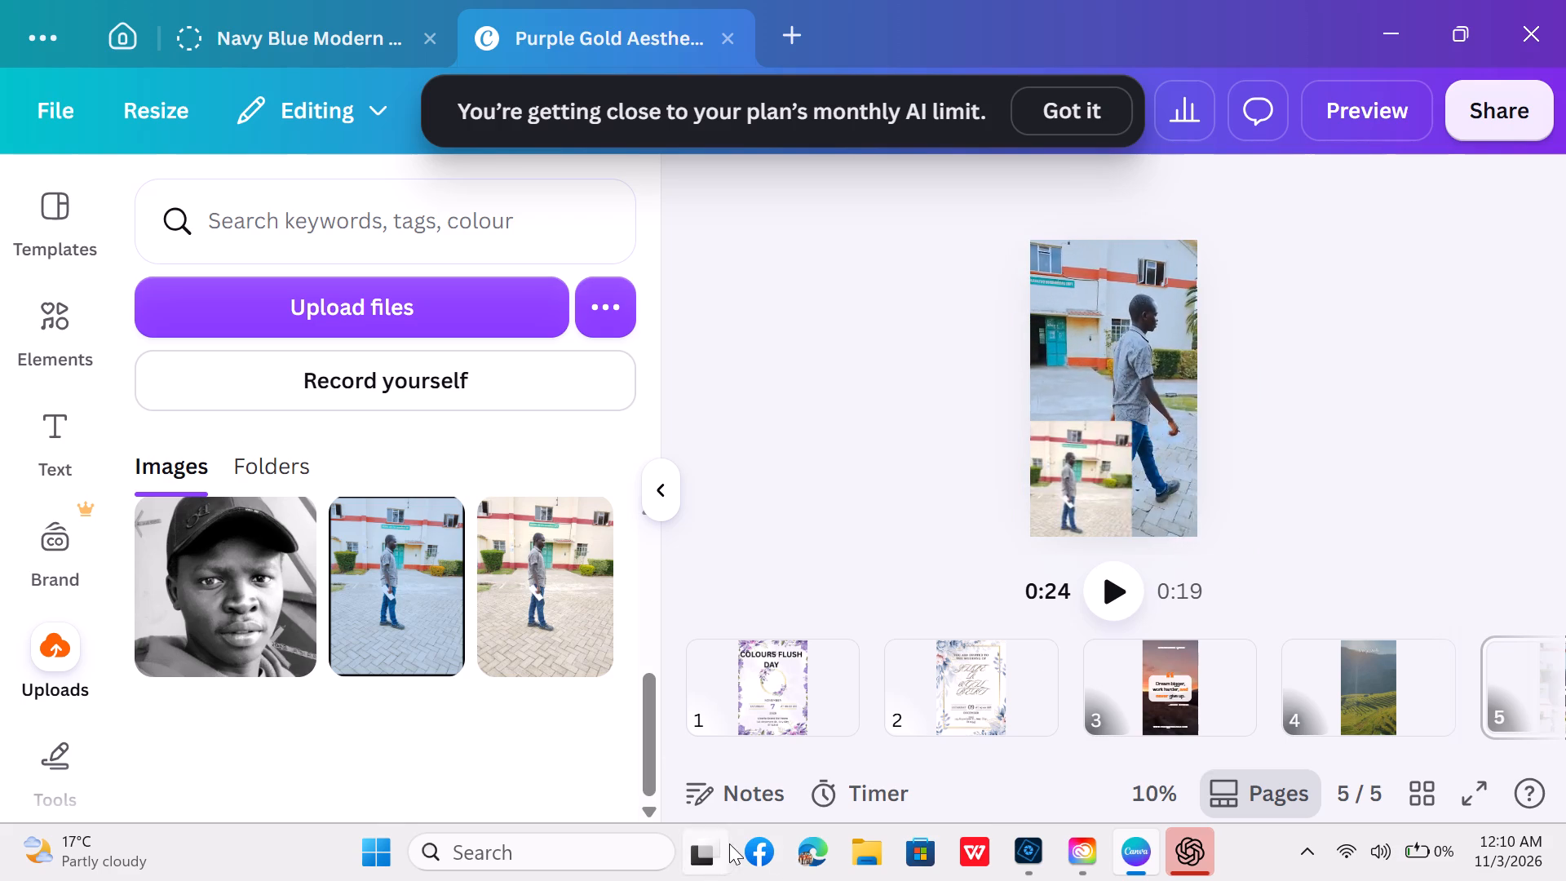
pyautogui.scroll(-2, 729, 843)
pyautogui.scroll(1, 1118, 758)
pyautogui.scroll(-5, 1192, 744)
pyautogui.scroll(1, 1186, 751)
pyautogui.scroll(-2, 1182, 753)
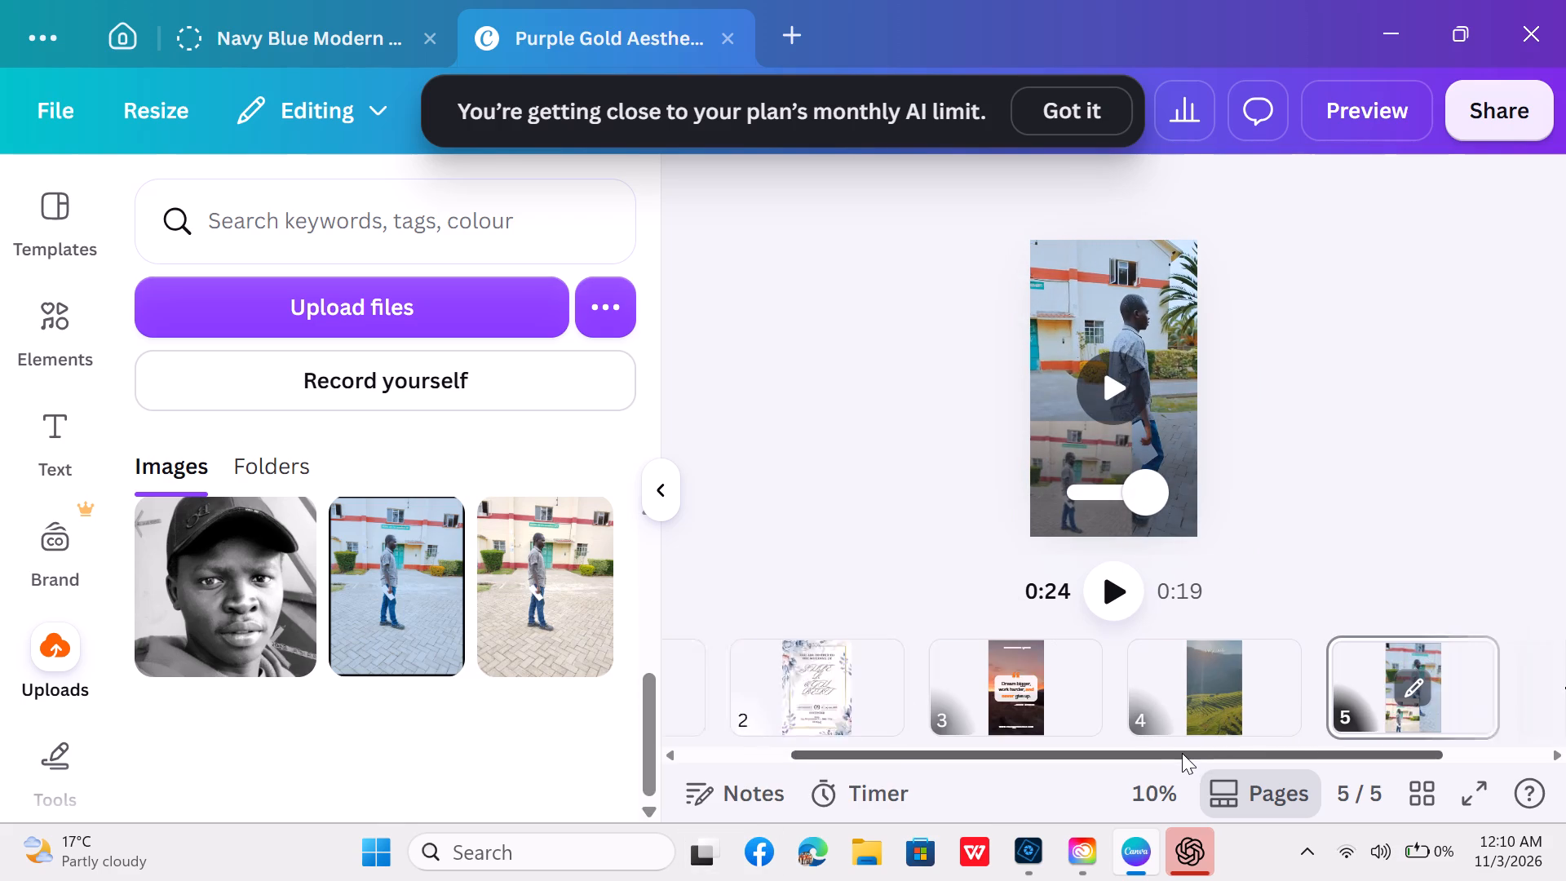
pyautogui.scroll(-9, 1182, 753)
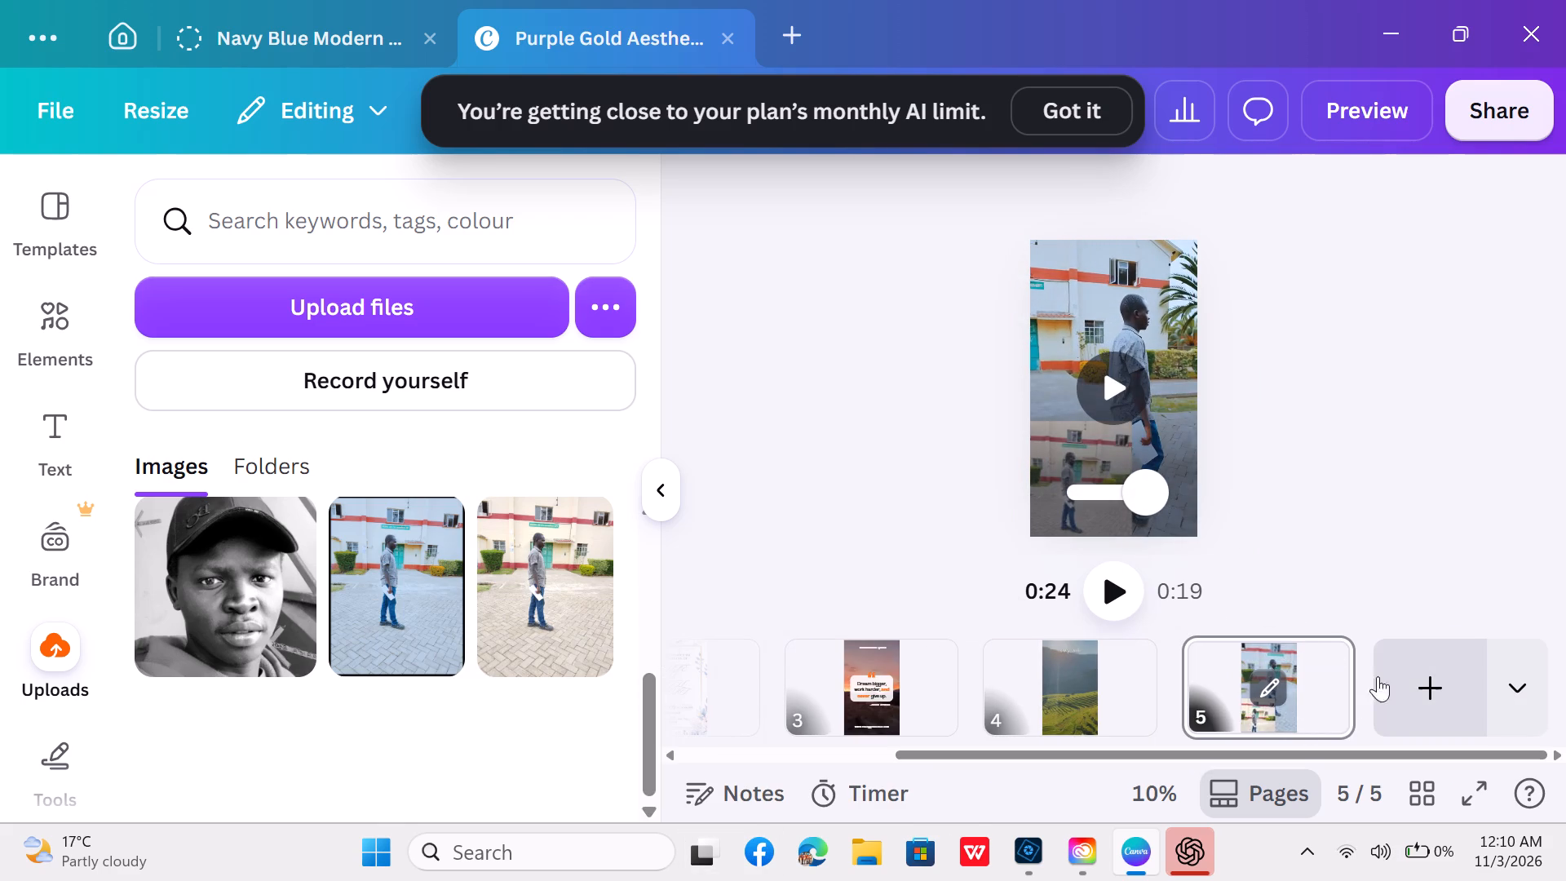
pyautogui.click(1465, 688)
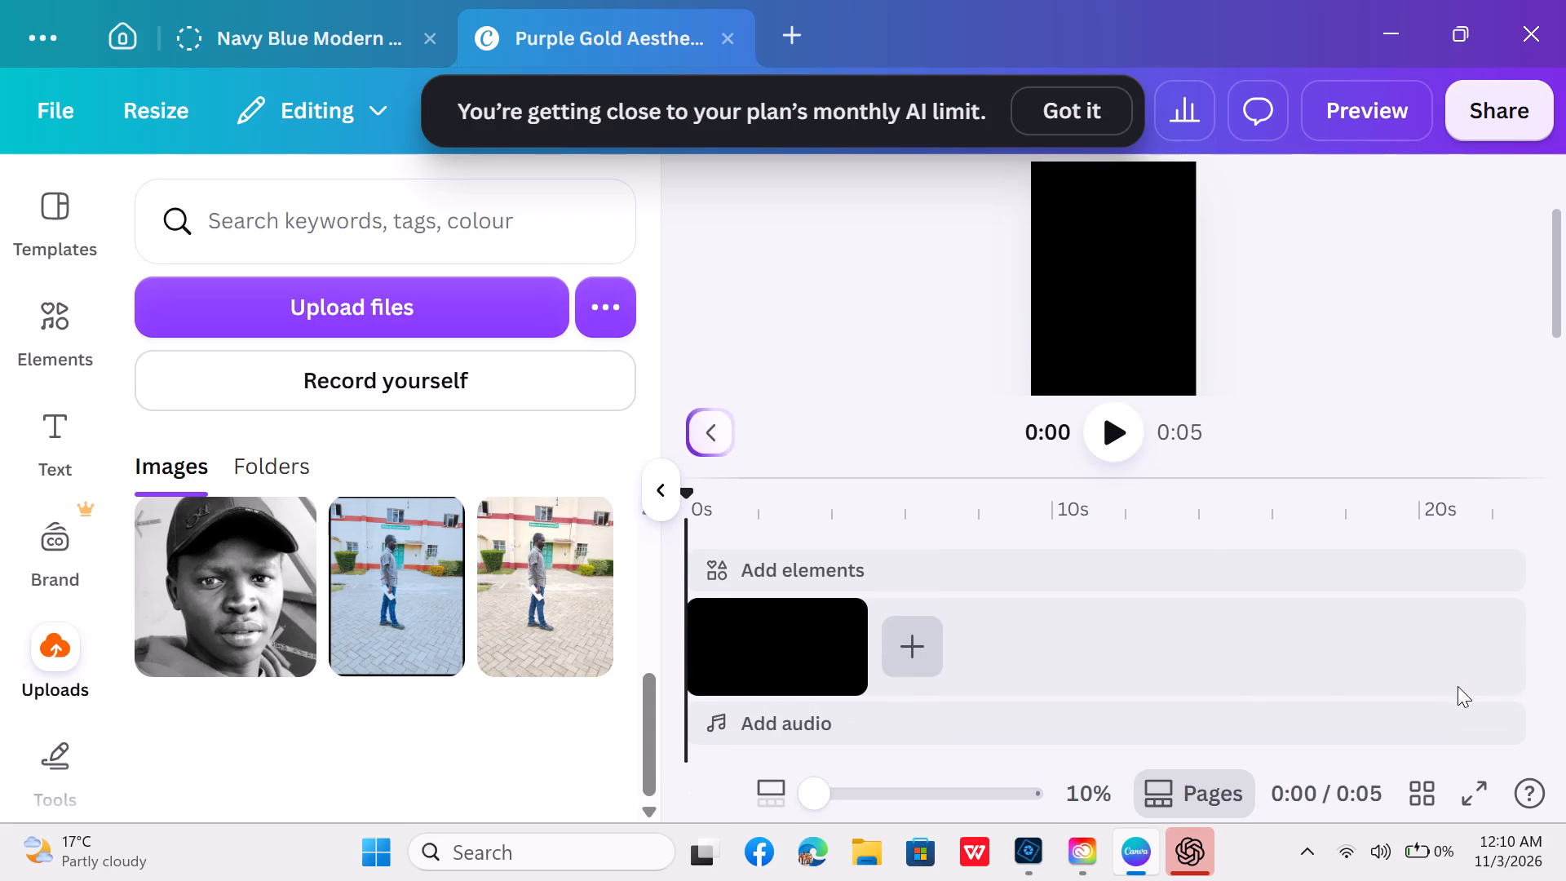
# Add the black-and-white portrait as a 5-second opening clip, overlay a second copy on the black clip, and play the result.
pyautogui.click(1124, 451)
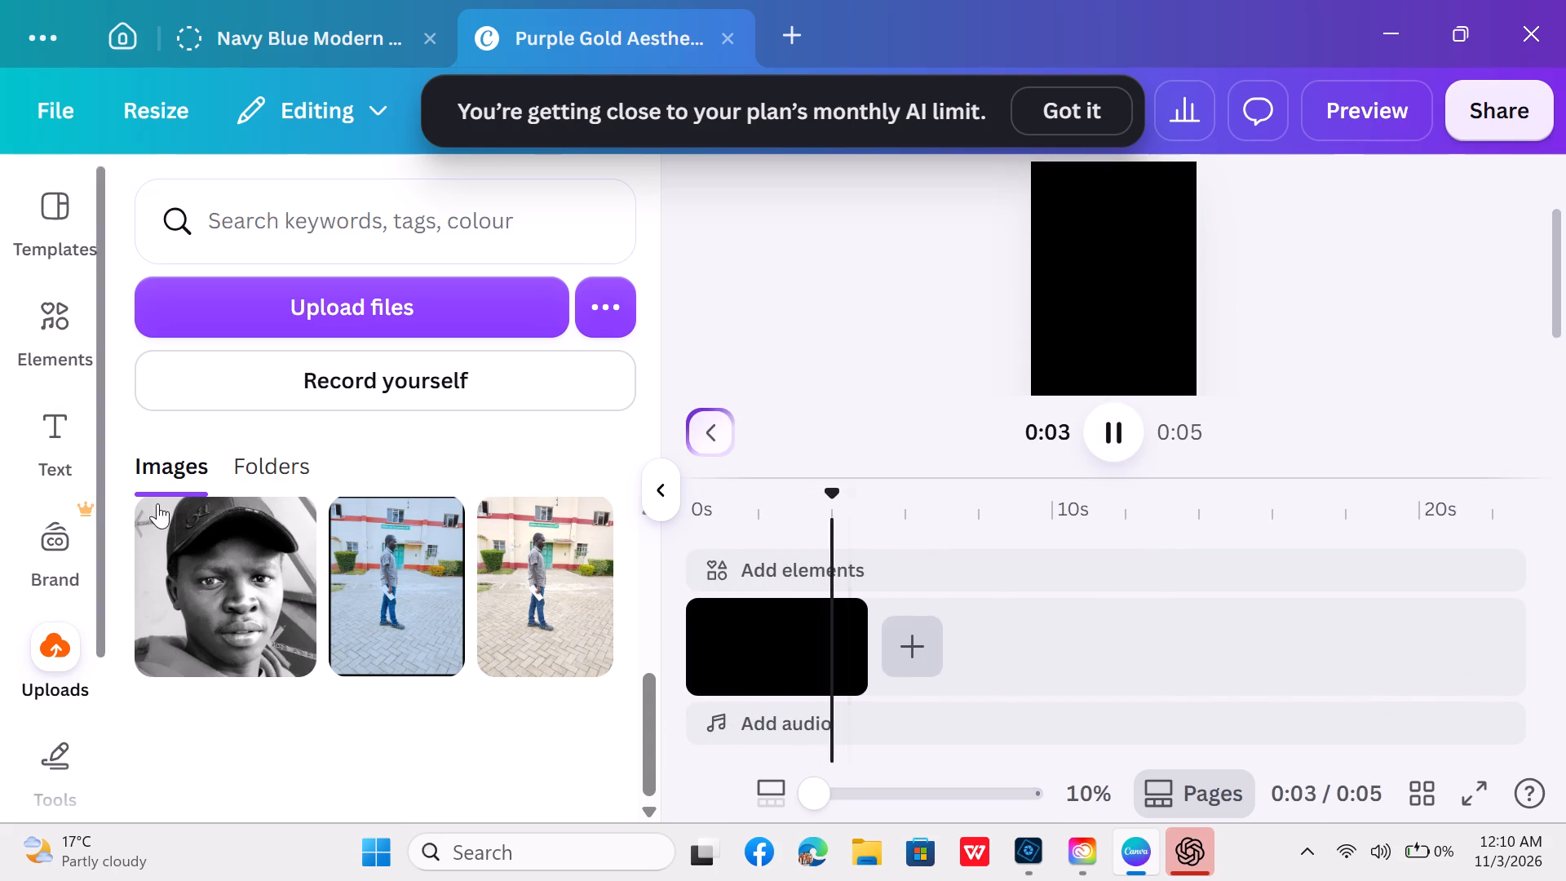
pyautogui.click(259, 576)
pyautogui.moveTo(263, 575); pyautogui.dragTo(882, 422)
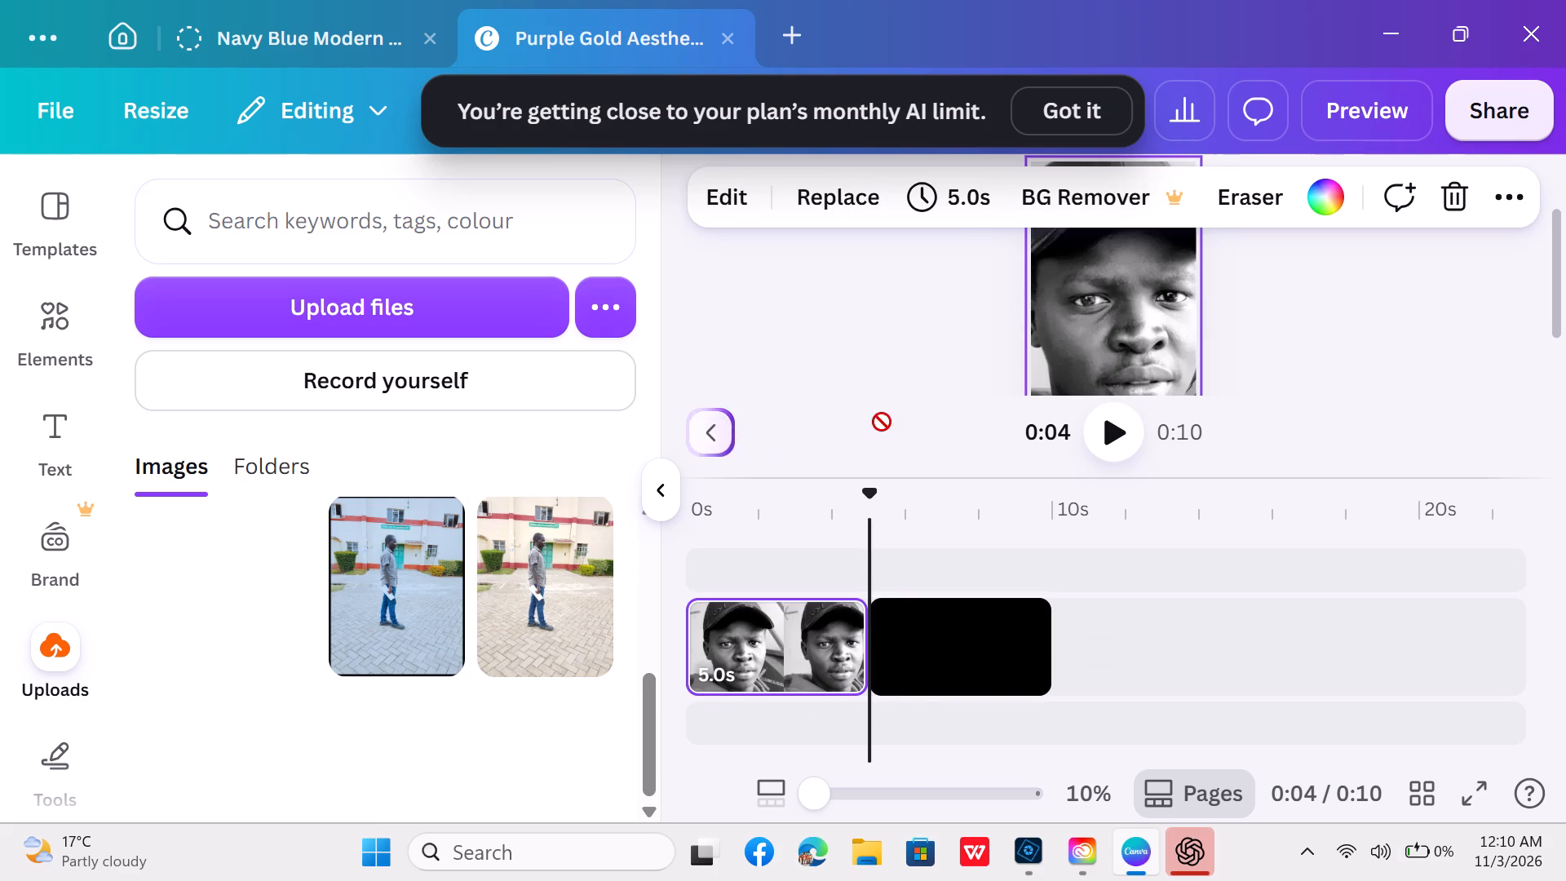
pyautogui.moveTo(882, 422); pyautogui.dragTo(1093, 352)
pyautogui.click(1113, 363)
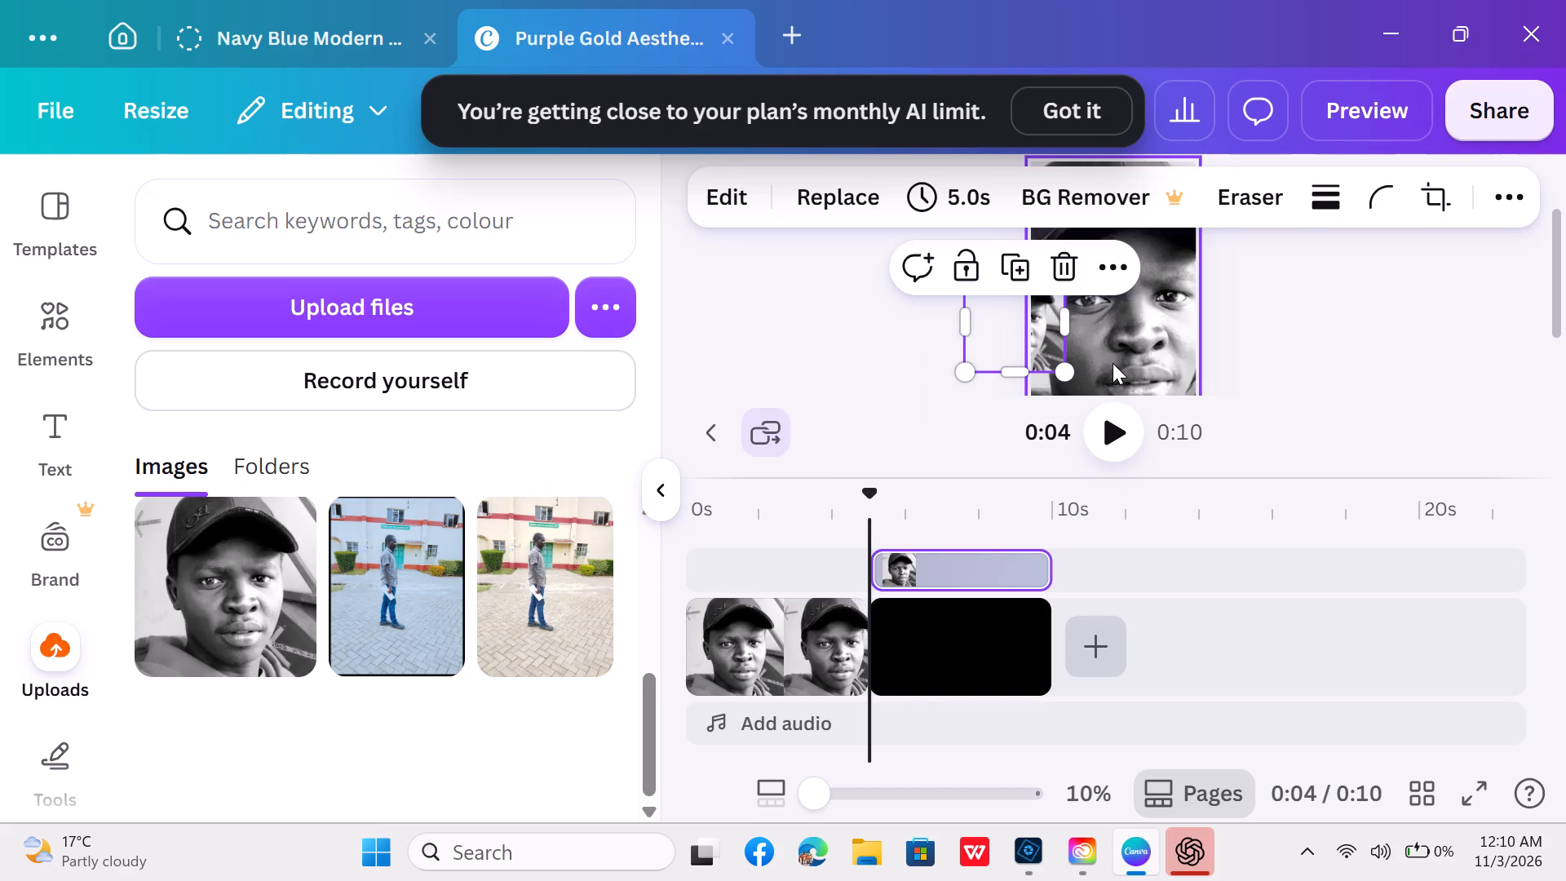
pyautogui.click(1116, 426)
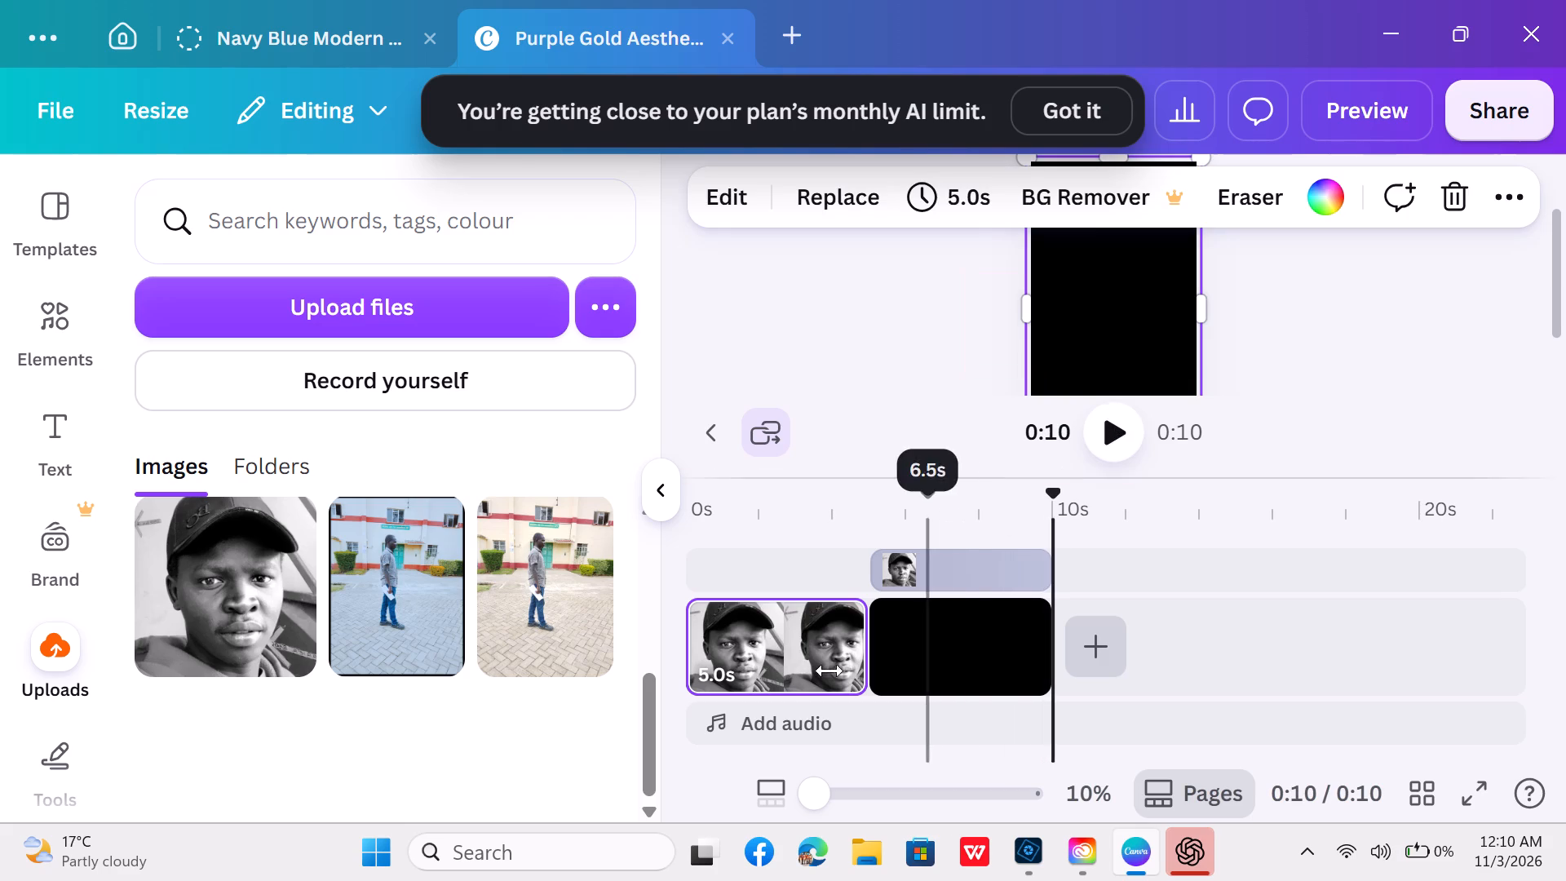
# Overlay the warm-toned full-length photo on the portrait, starting about 3 s into the timeline, and play the result.
pyautogui.click(800, 652)
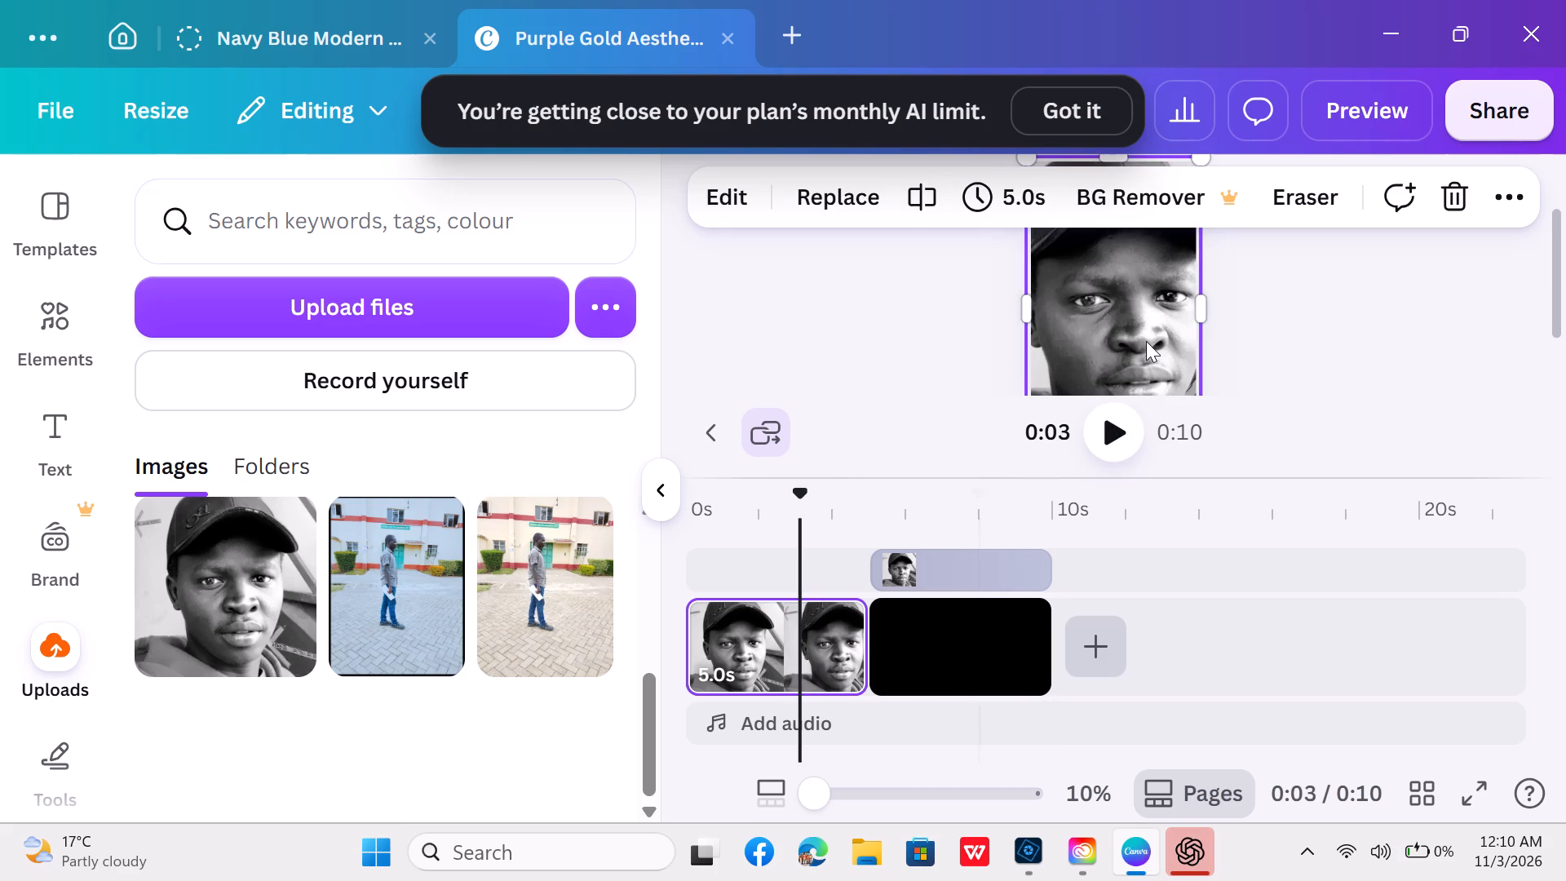
pyautogui.click(1146, 341)
pyautogui.moveTo(571, 594); pyautogui.dragTo(579, 587)
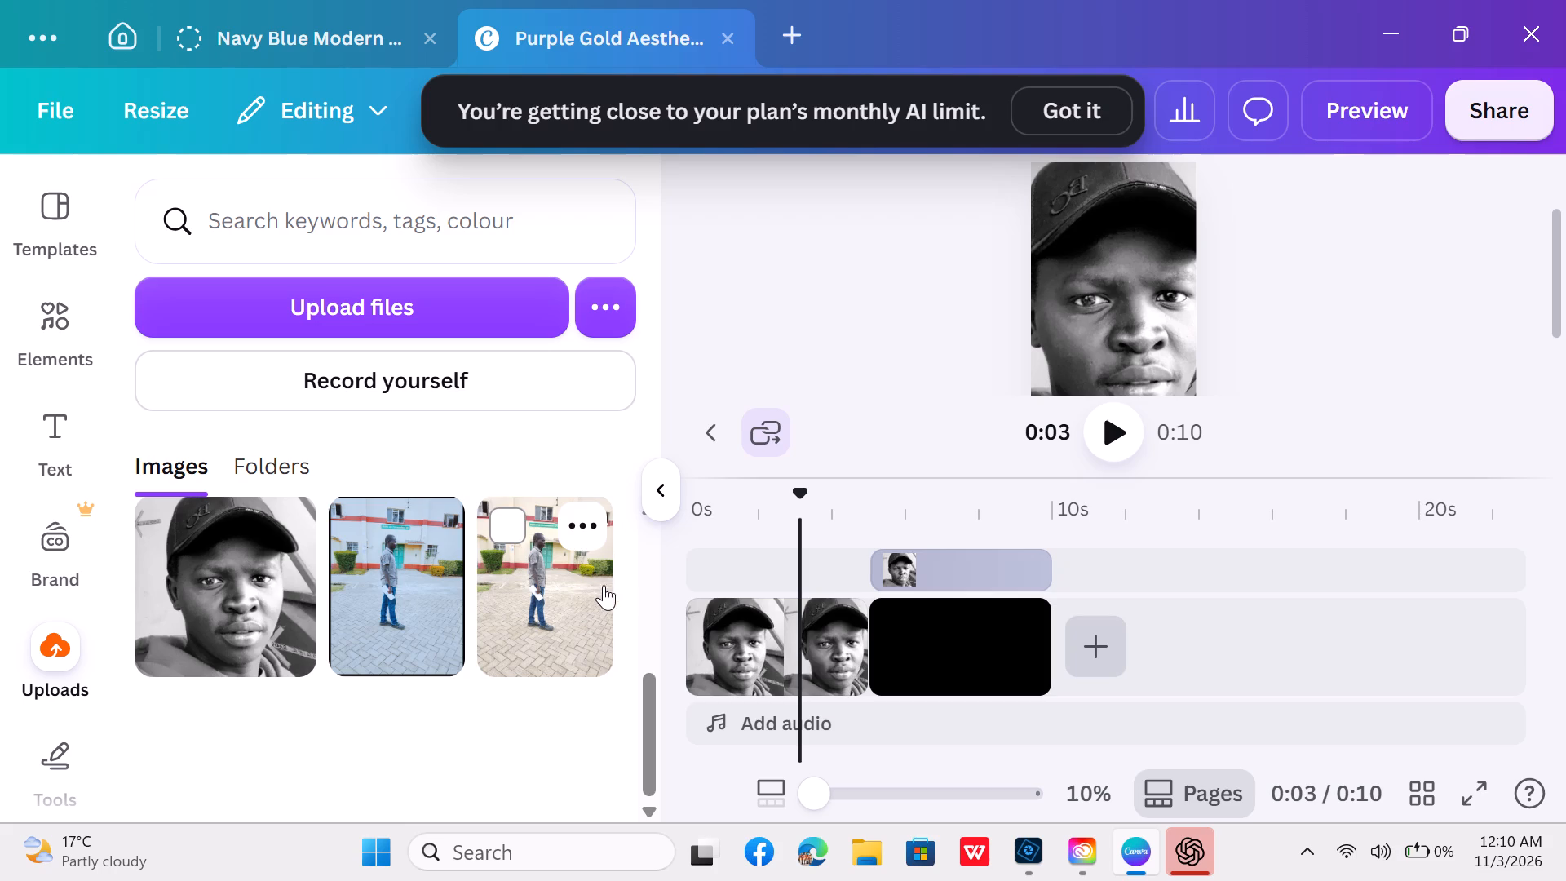
pyautogui.moveTo(583, 587); pyautogui.dragTo(1133, 333)
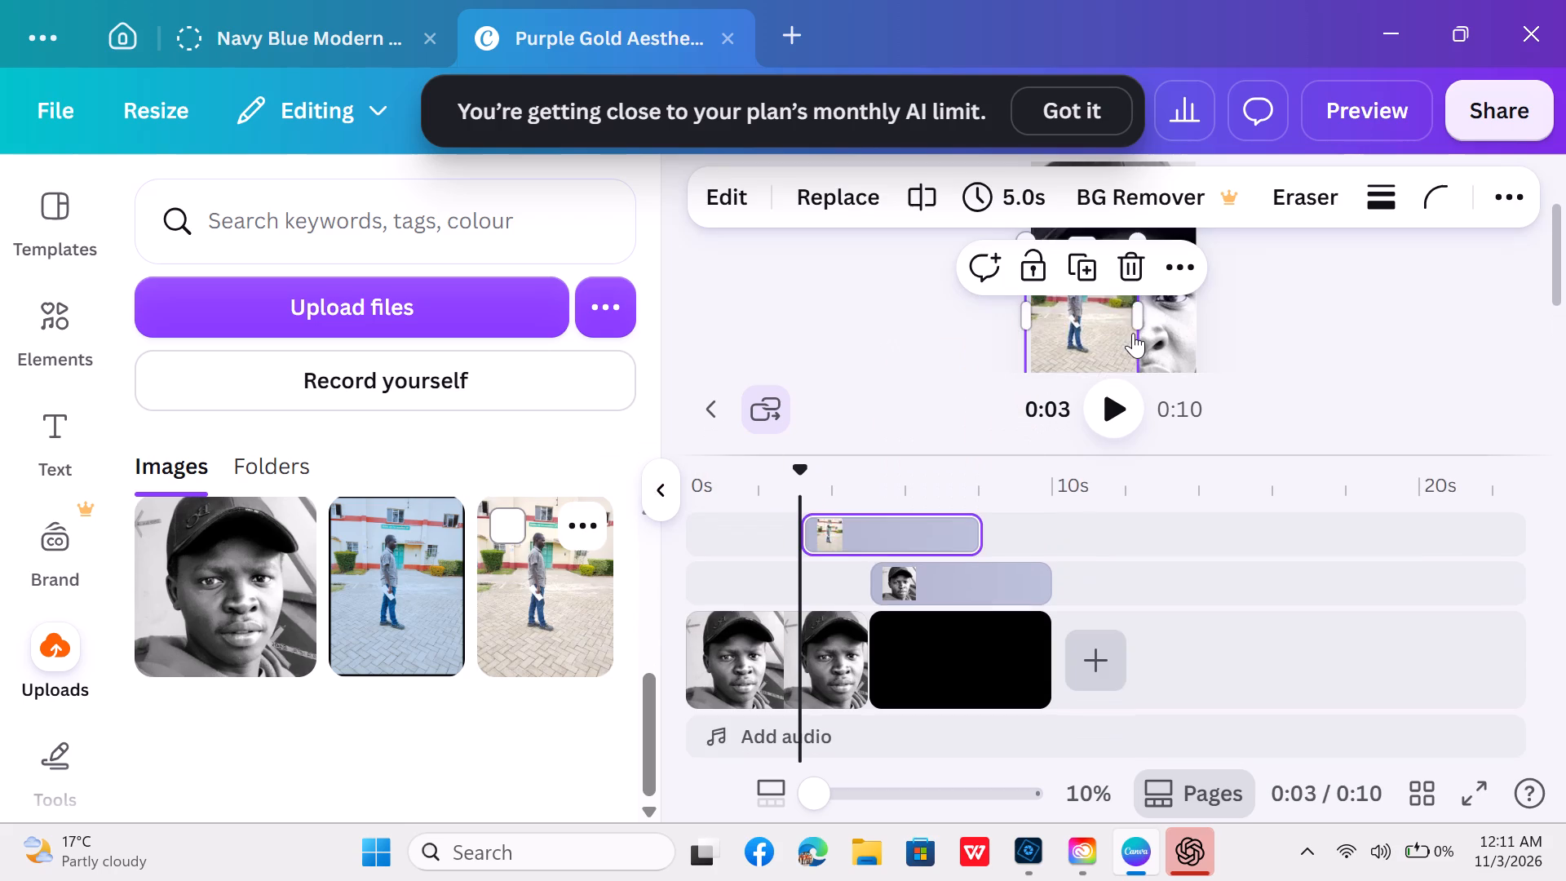
pyautogui.click(1120, 356)
pyautogui.click(1098, 409)
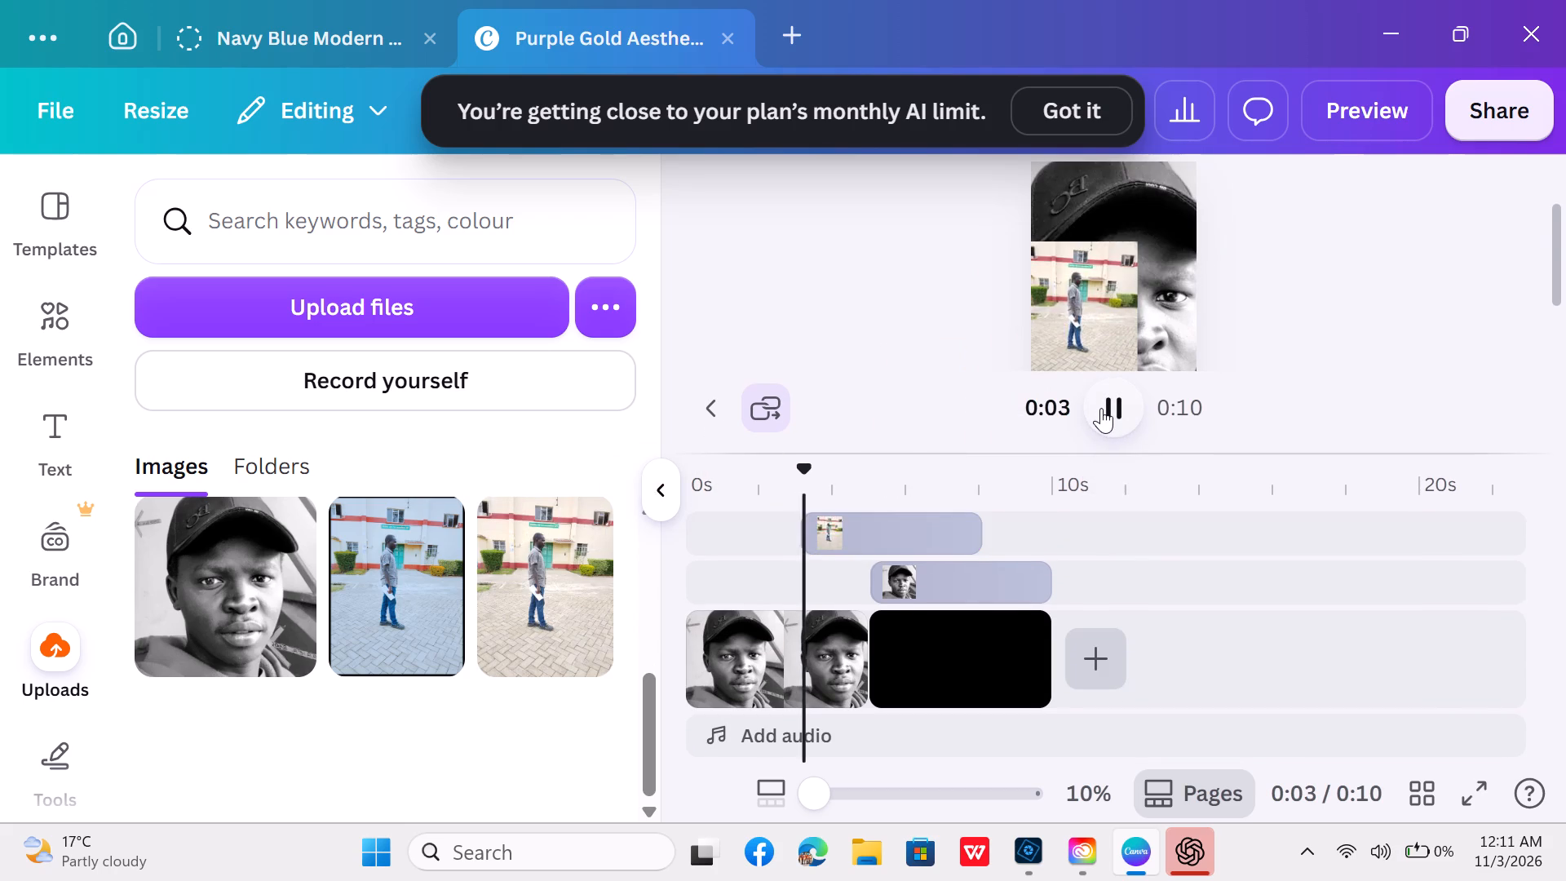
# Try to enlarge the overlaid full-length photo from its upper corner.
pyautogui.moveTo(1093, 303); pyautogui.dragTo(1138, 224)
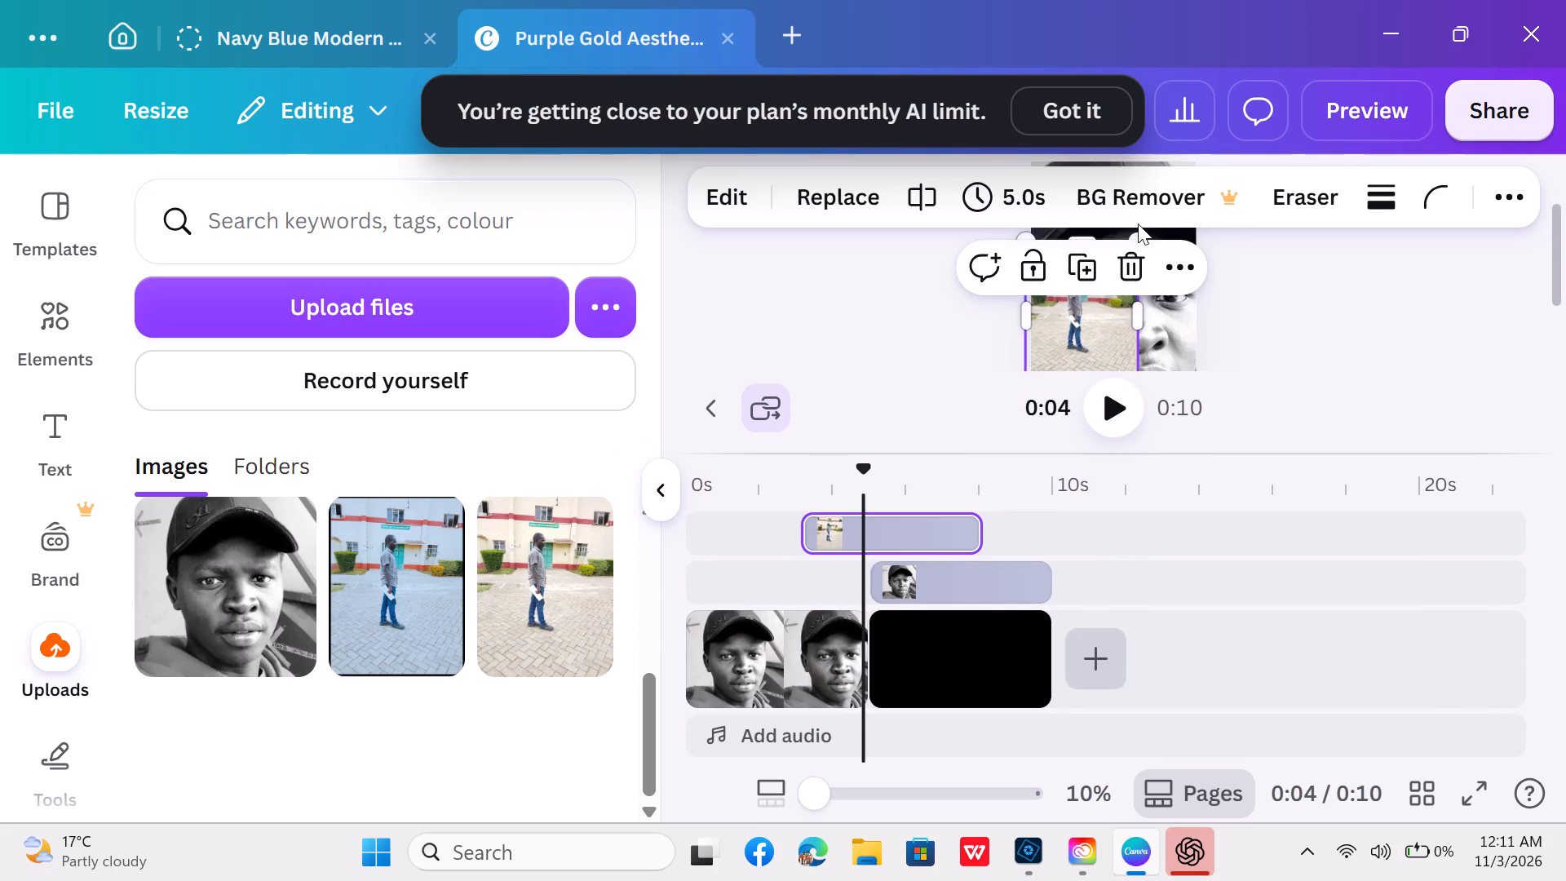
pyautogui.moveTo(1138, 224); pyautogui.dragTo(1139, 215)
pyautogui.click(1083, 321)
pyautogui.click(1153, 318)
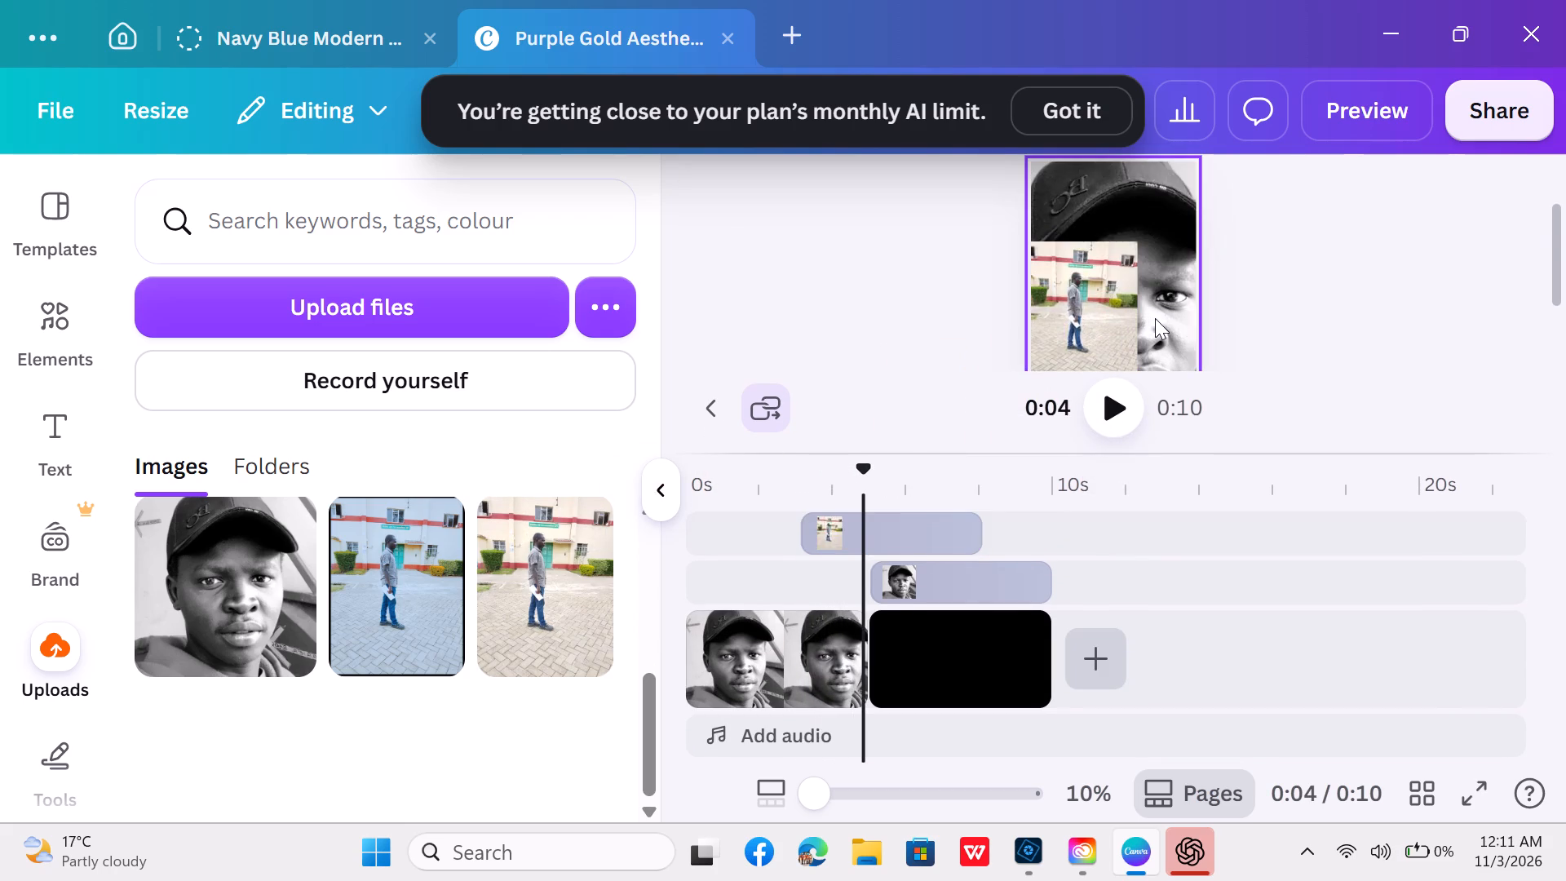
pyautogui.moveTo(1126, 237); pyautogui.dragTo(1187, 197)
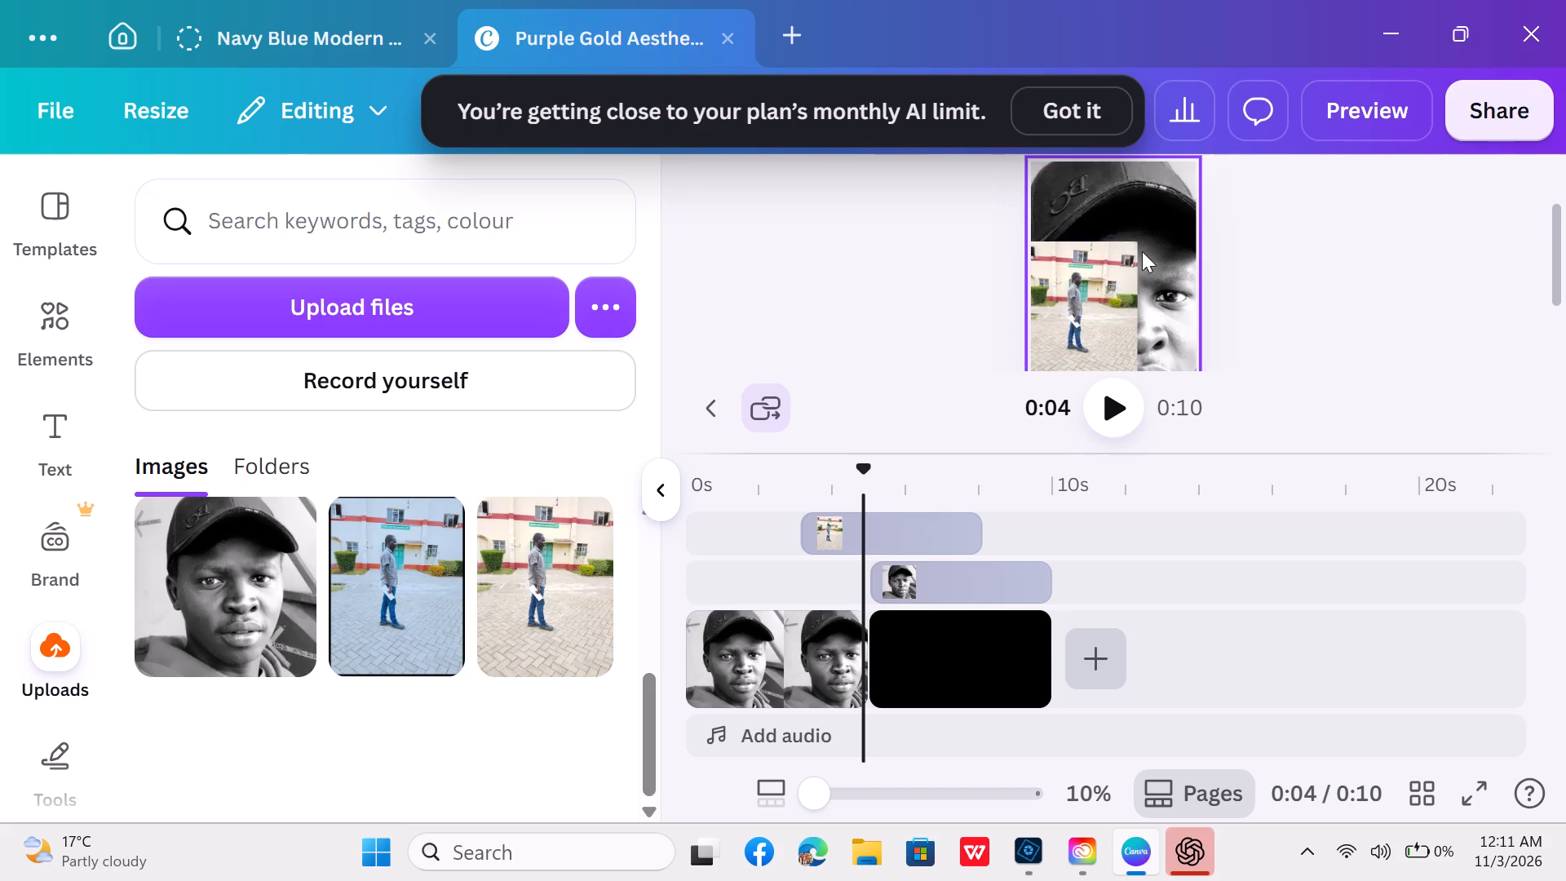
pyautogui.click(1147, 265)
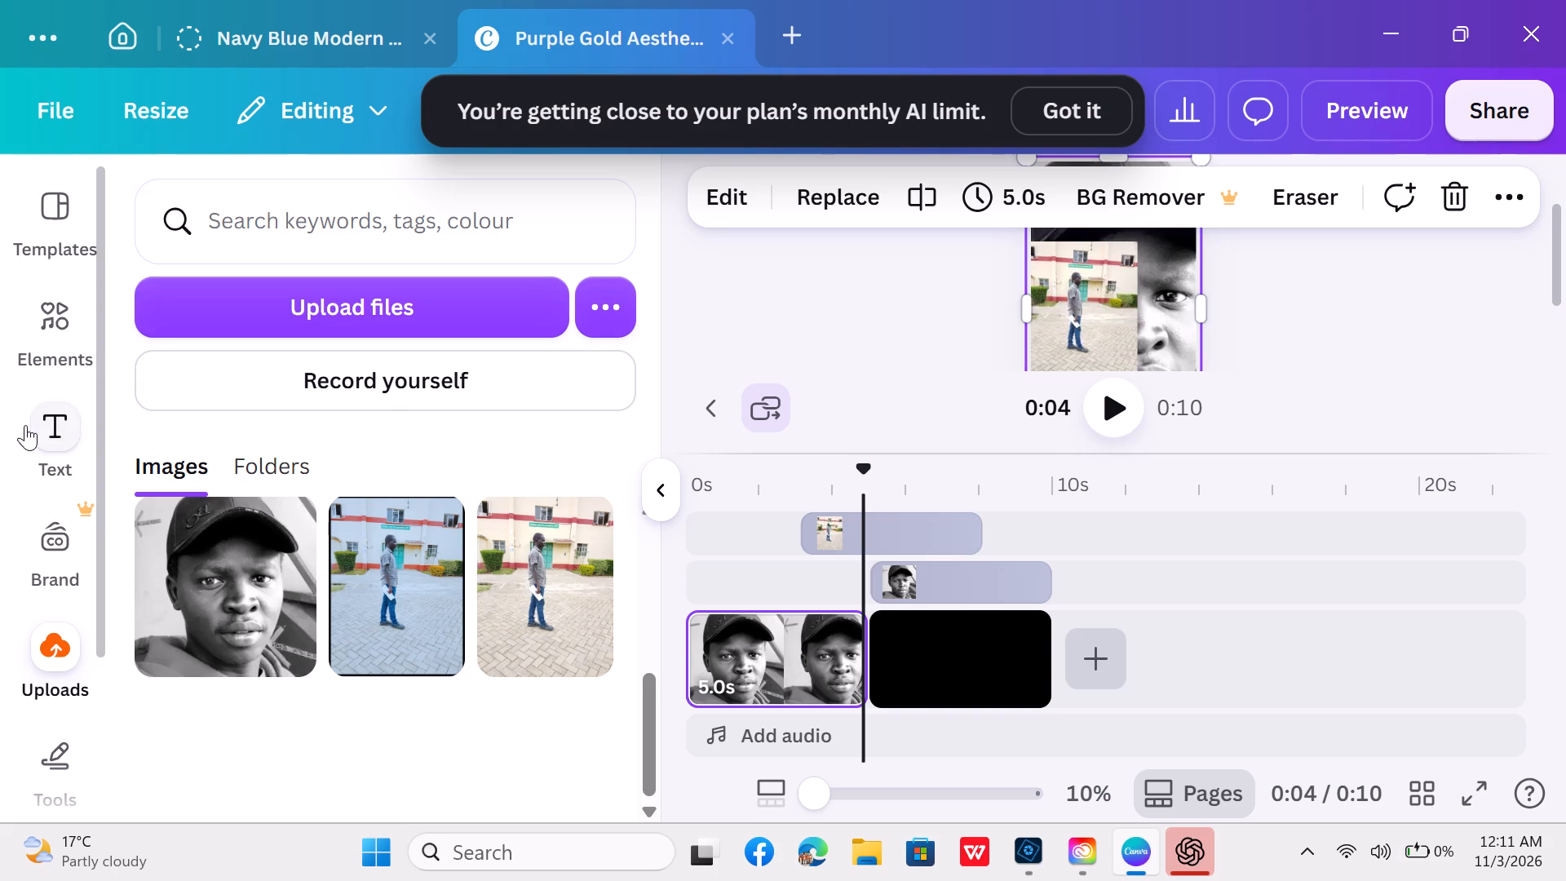
# Open the drawing tools and play the timeline, including from the portrait clip at 2.6 s, to review the photo sequence.
pyautogui.scroll(-4, 27, 435)
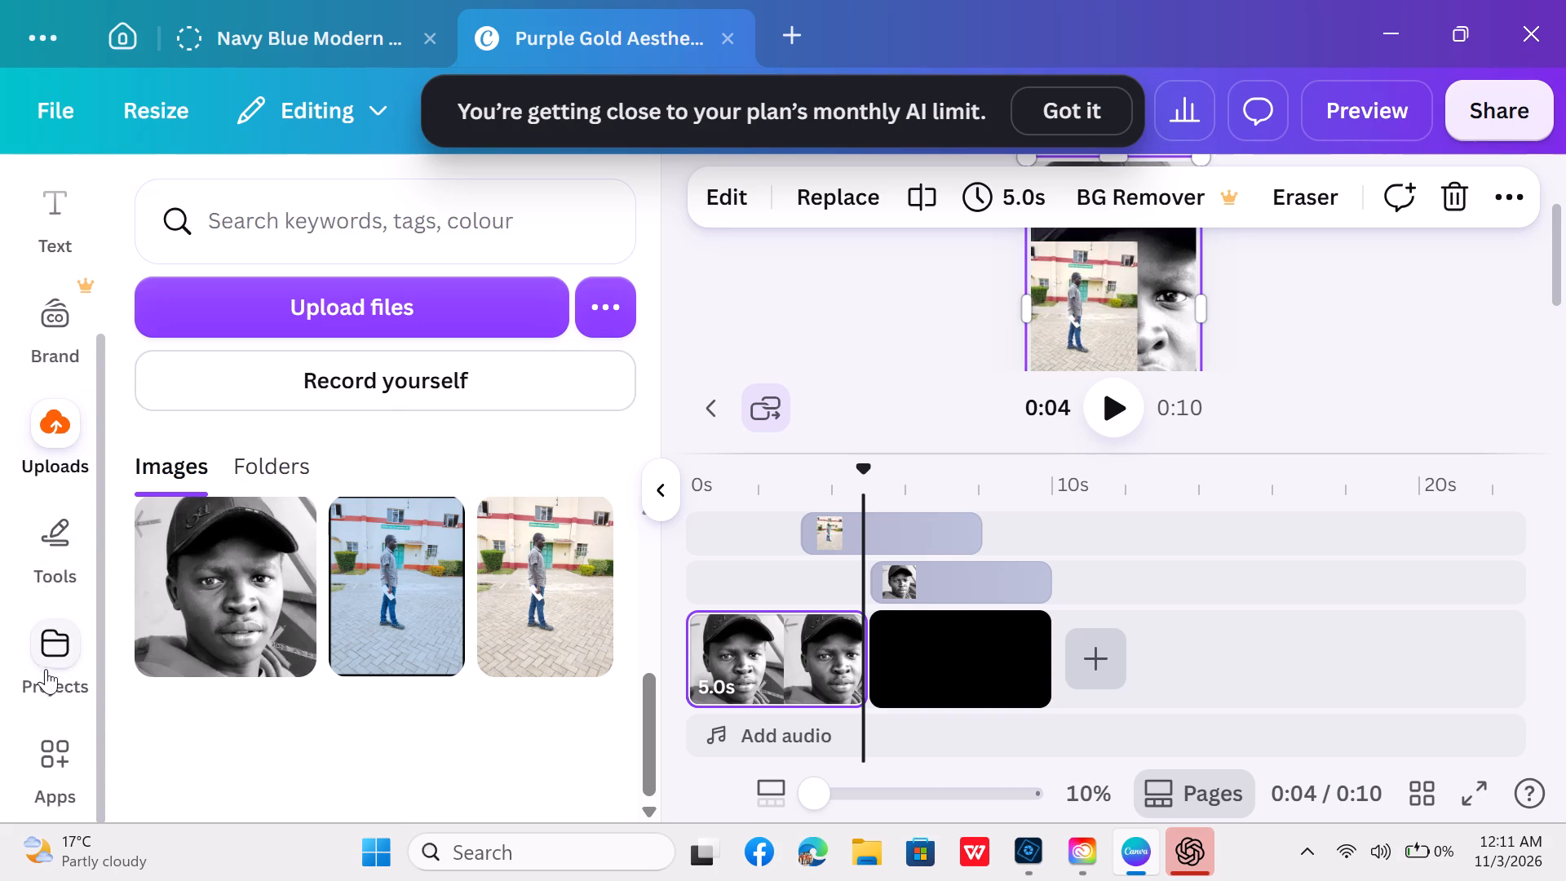
pyautogui.click(45, 540)
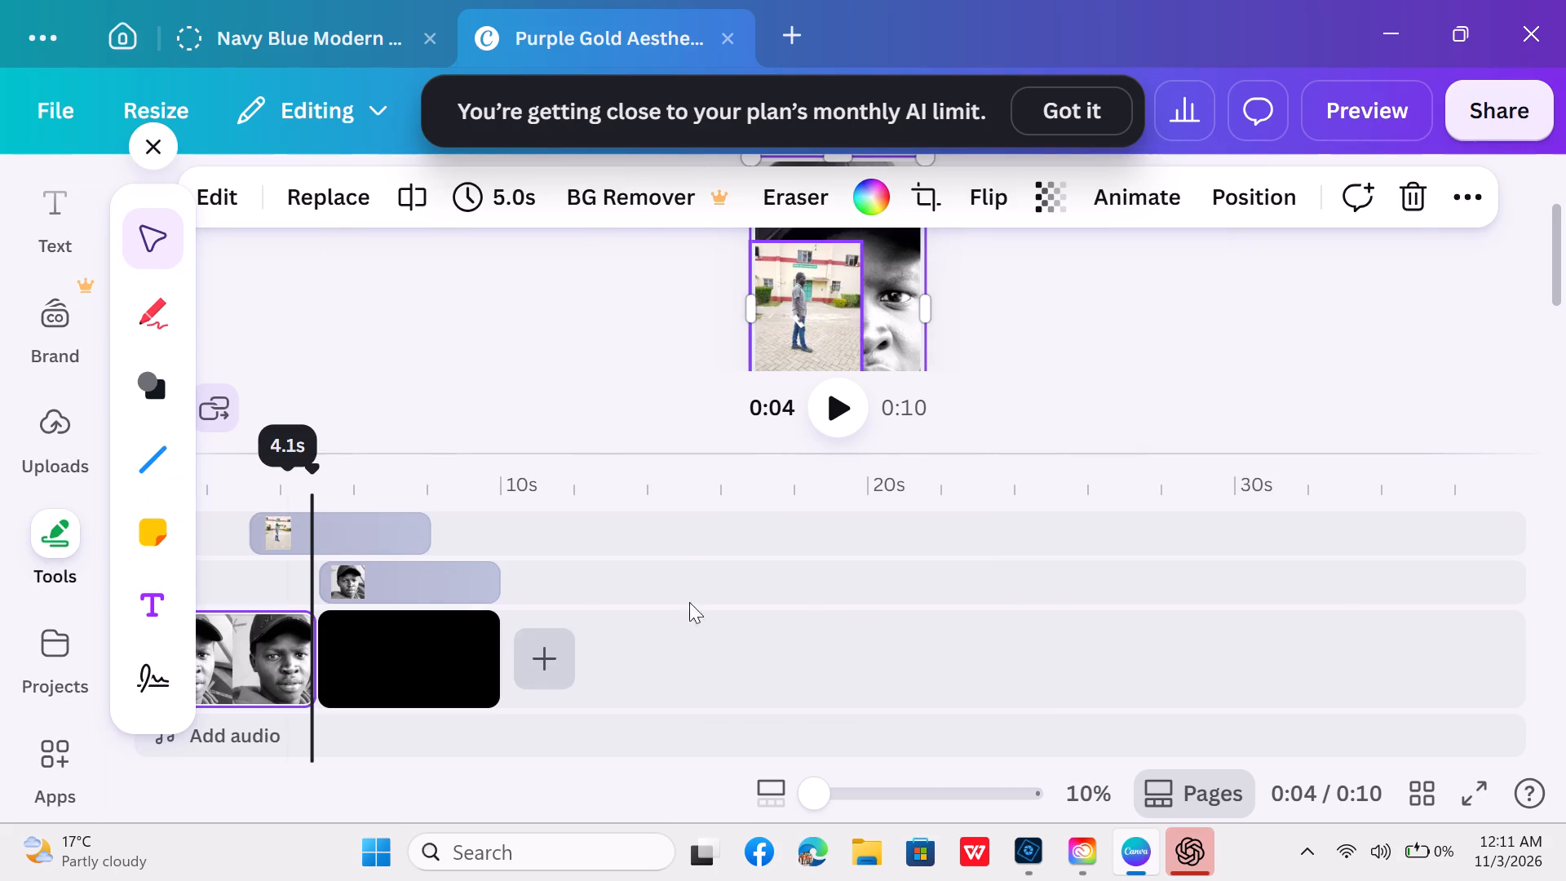
pyautogui.scroll(-6, 533, 636)
pyautogui.scroll(6, 475, 644)
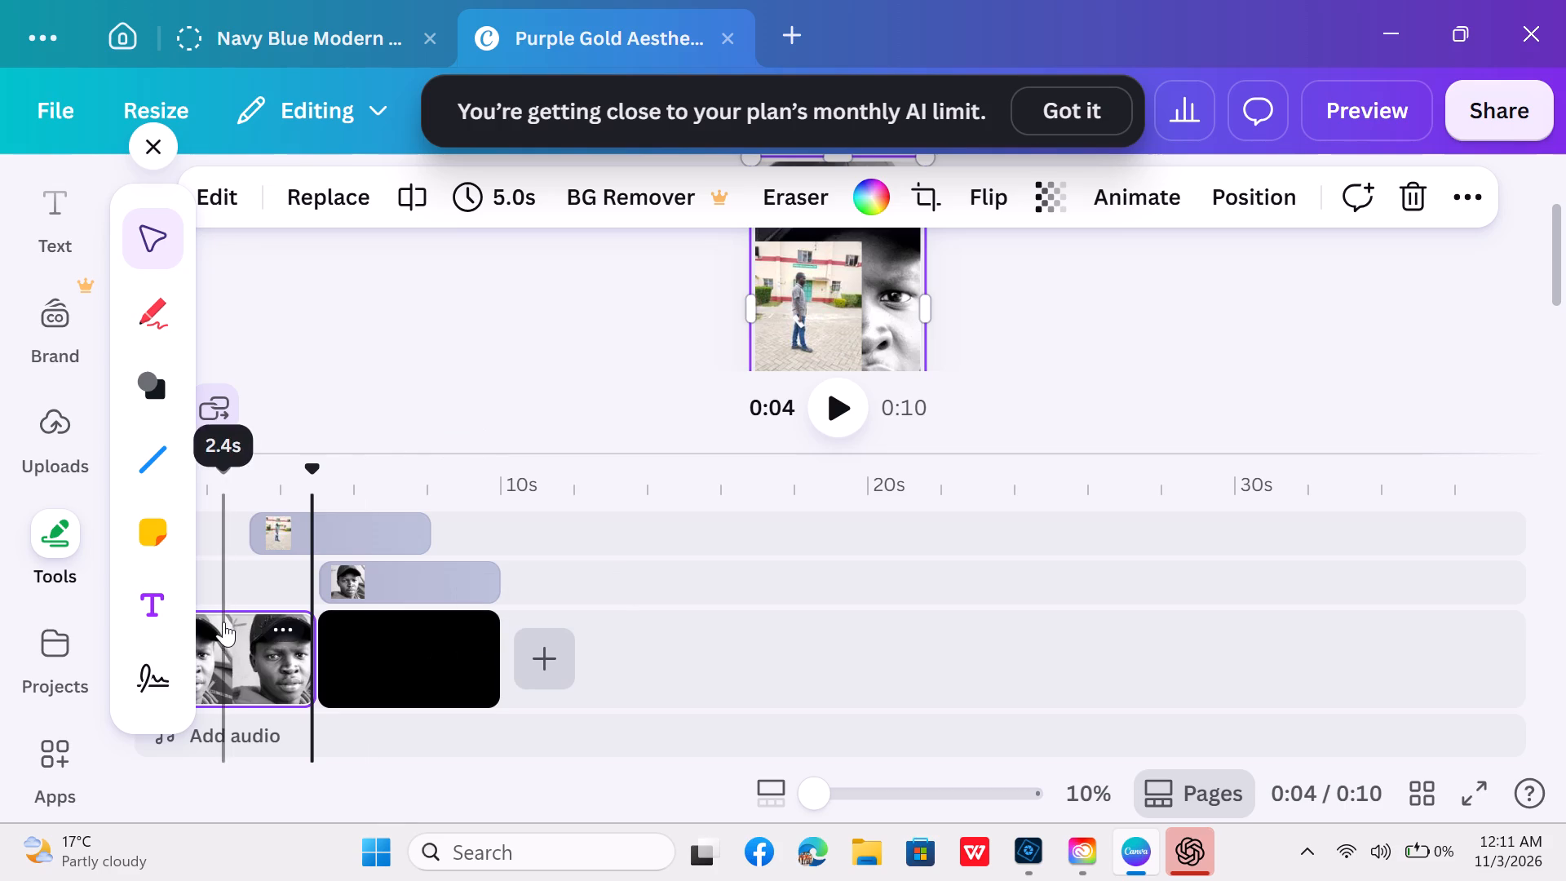
pyautogui.scroll(-6, 228, 617)
pyautogui.scroll(6, 645, 622)
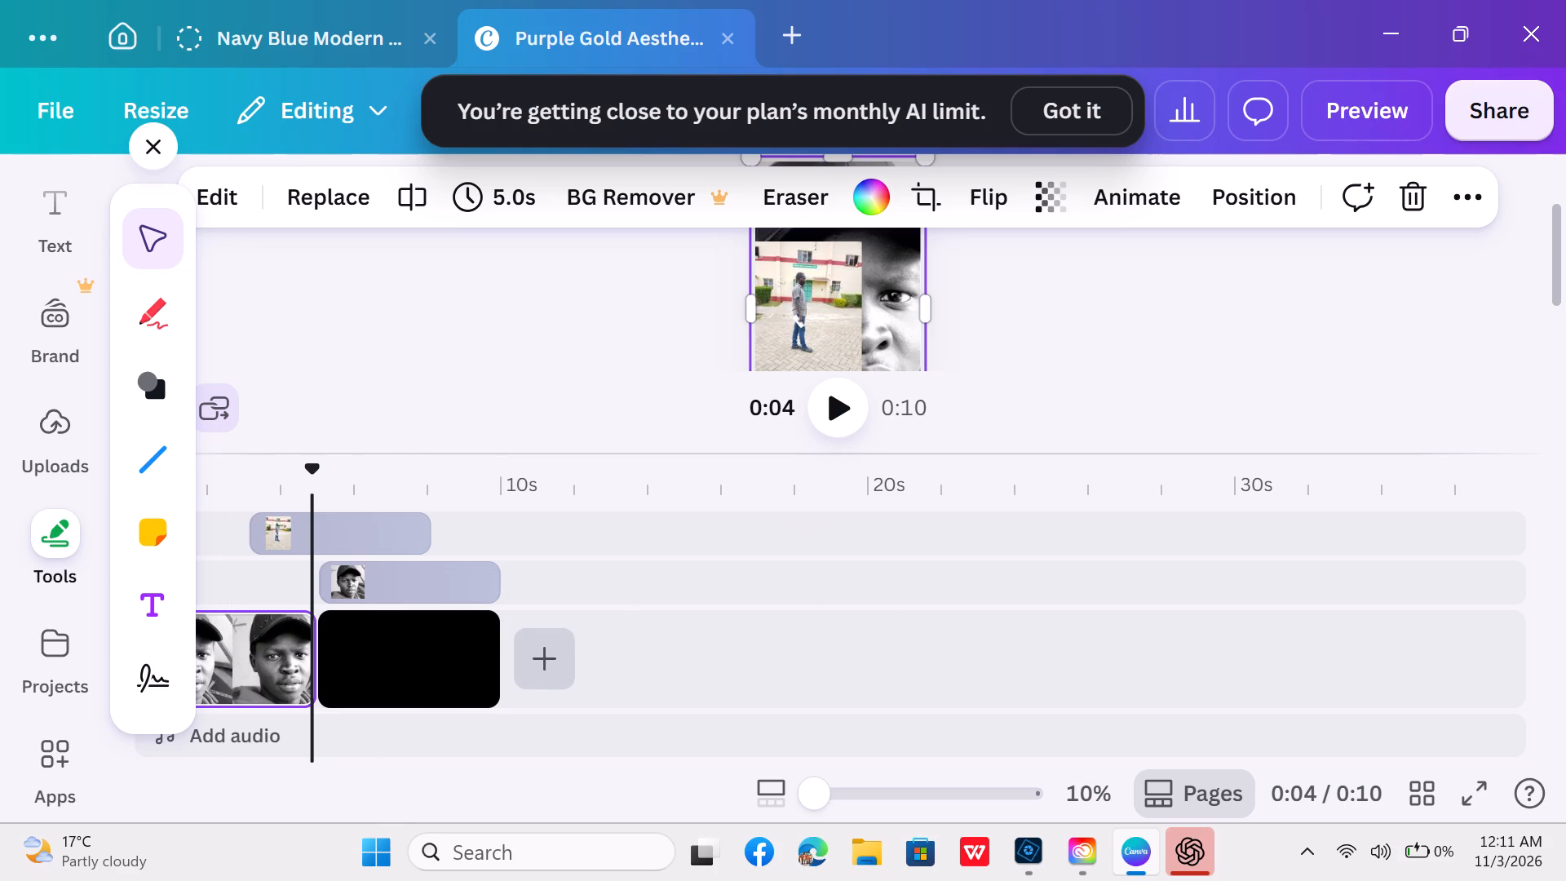
pyautogui.click(841, 405)
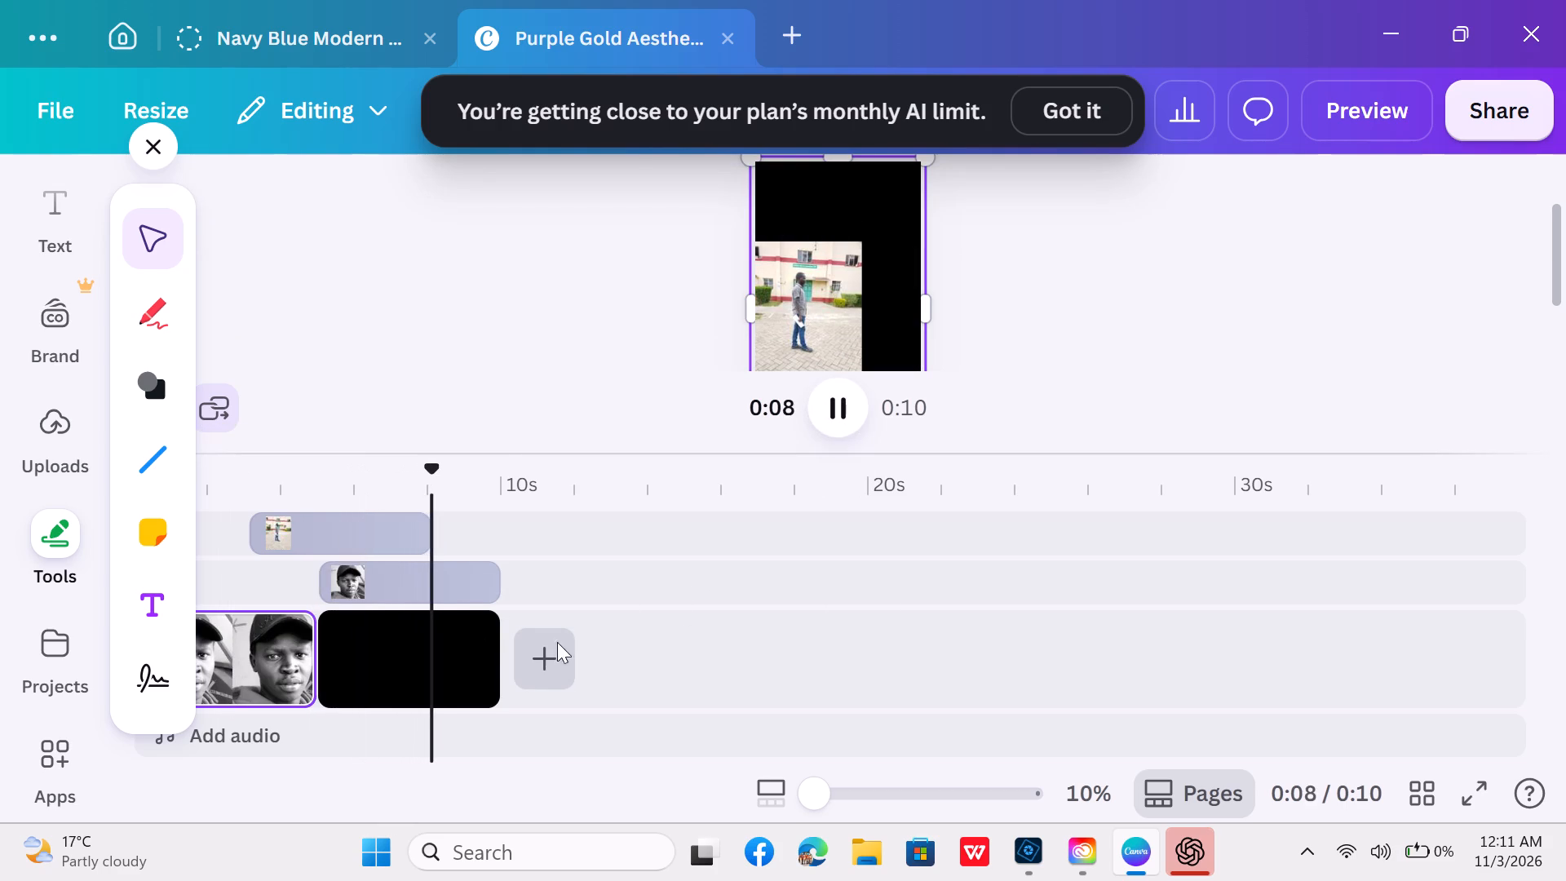
pyautogui.click(233, 672)
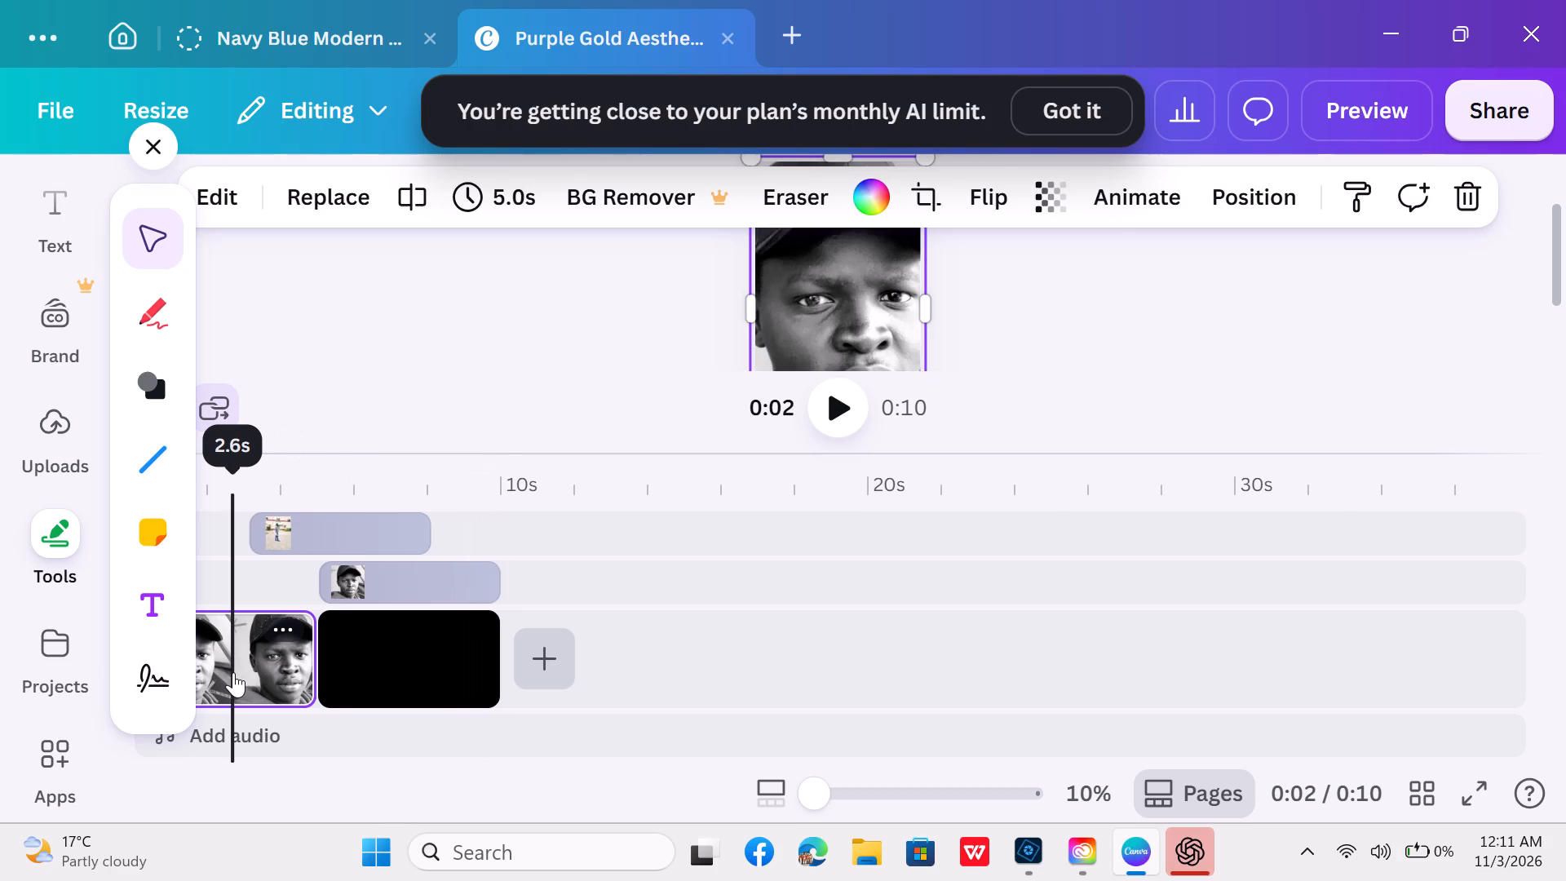
pyautogui.click(843, 401)
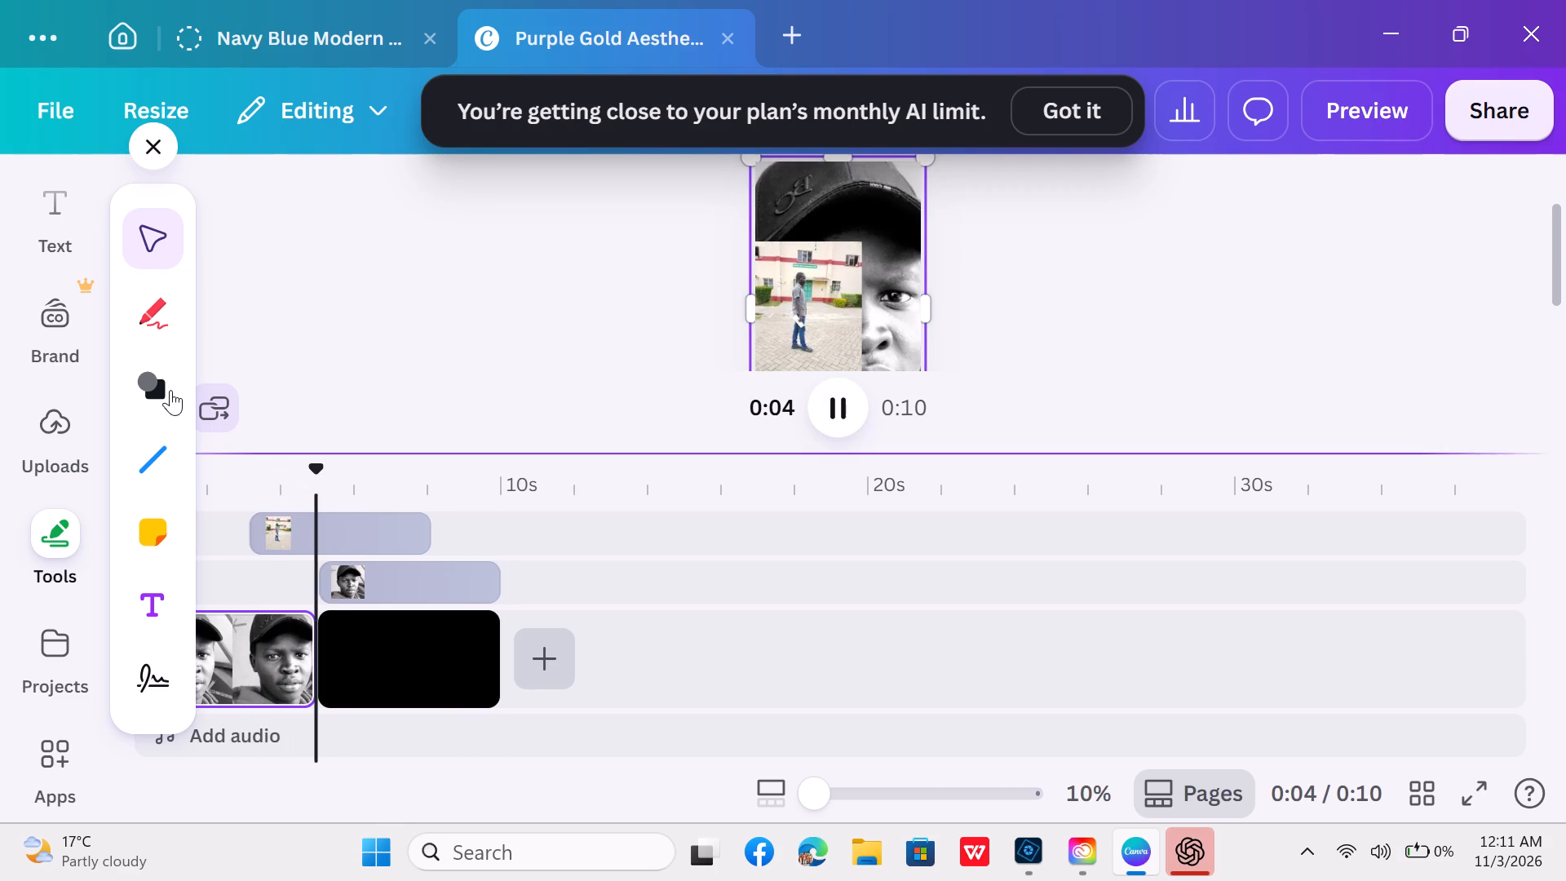
# Show the sticky note colour choices and play the rest of the timeline from 0:08 to its end.
pyautogui.click(165, 535)
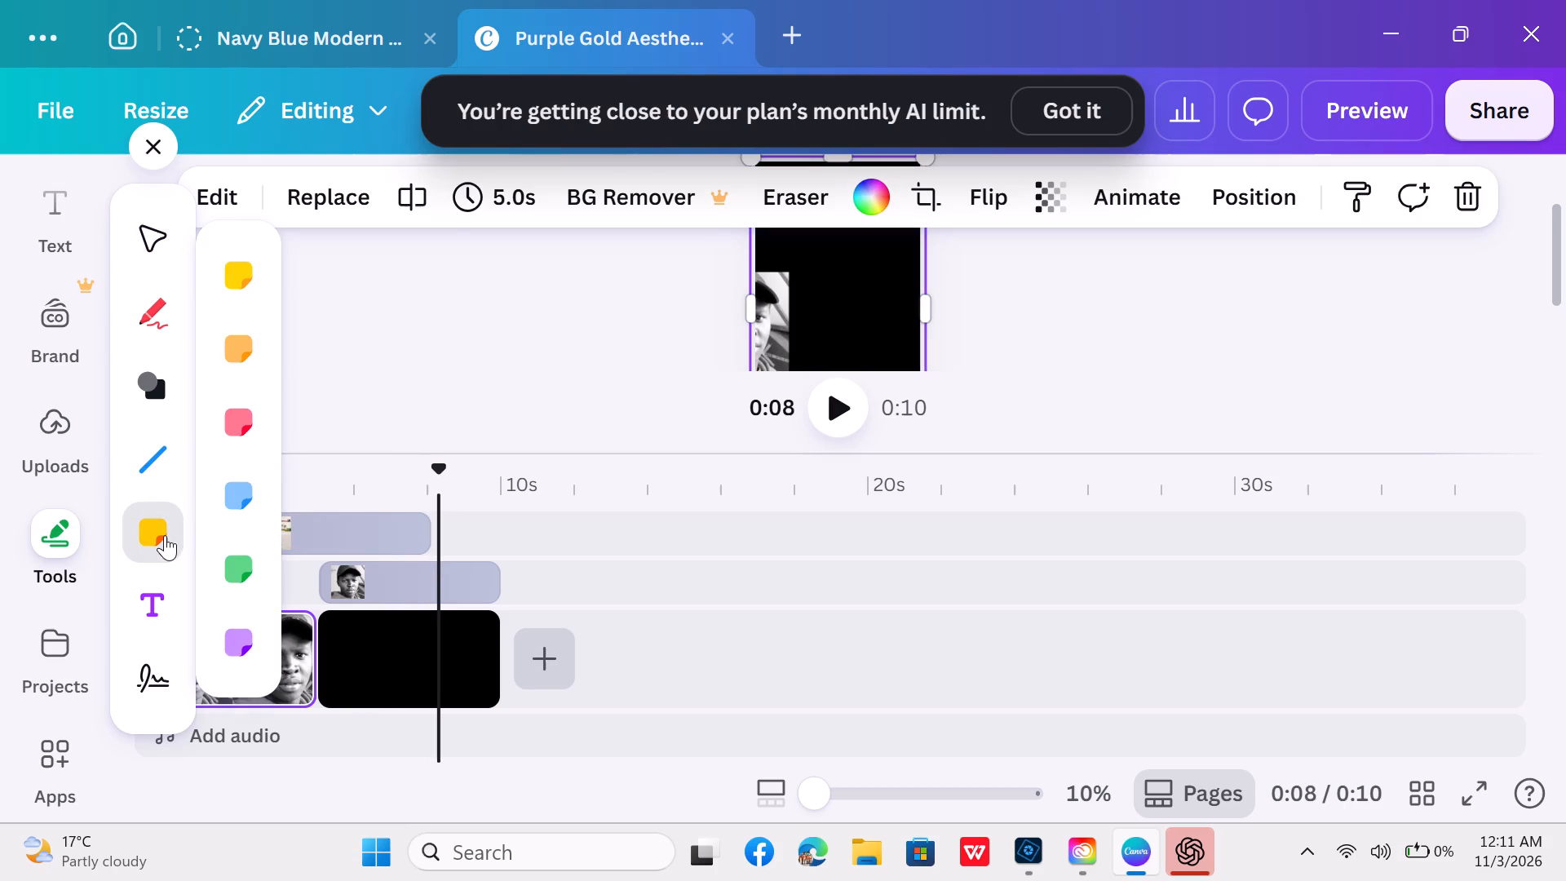
pyautogui.click(836, 420)
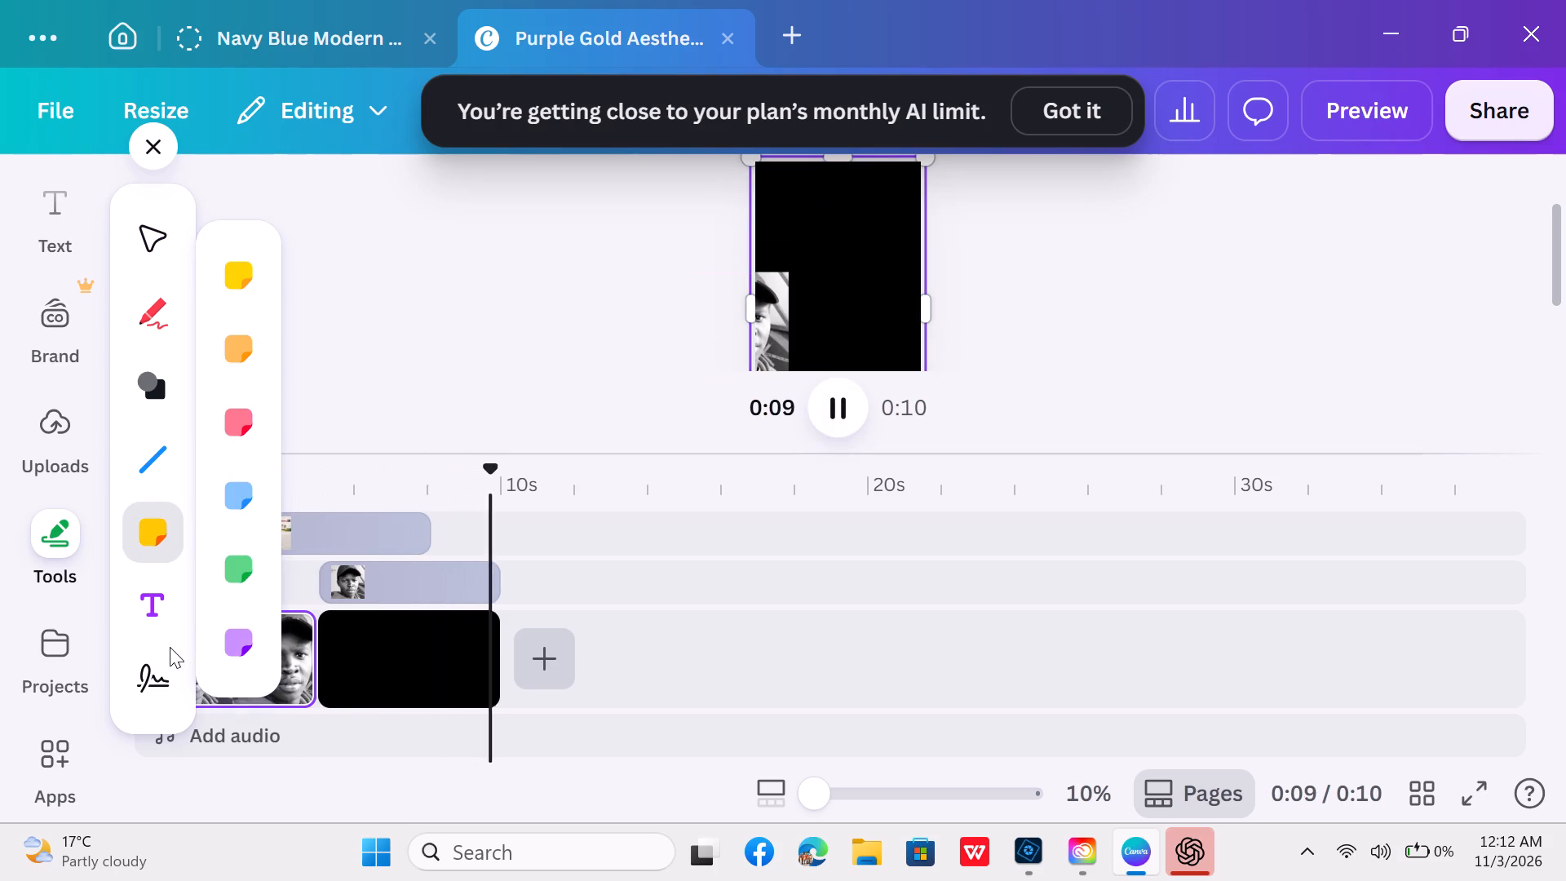
# View the saved projects and check the file options of the current design.
pyautogui.scroll(-10, 175, 639)
pyautogui.scroll(-12, 65, 637)
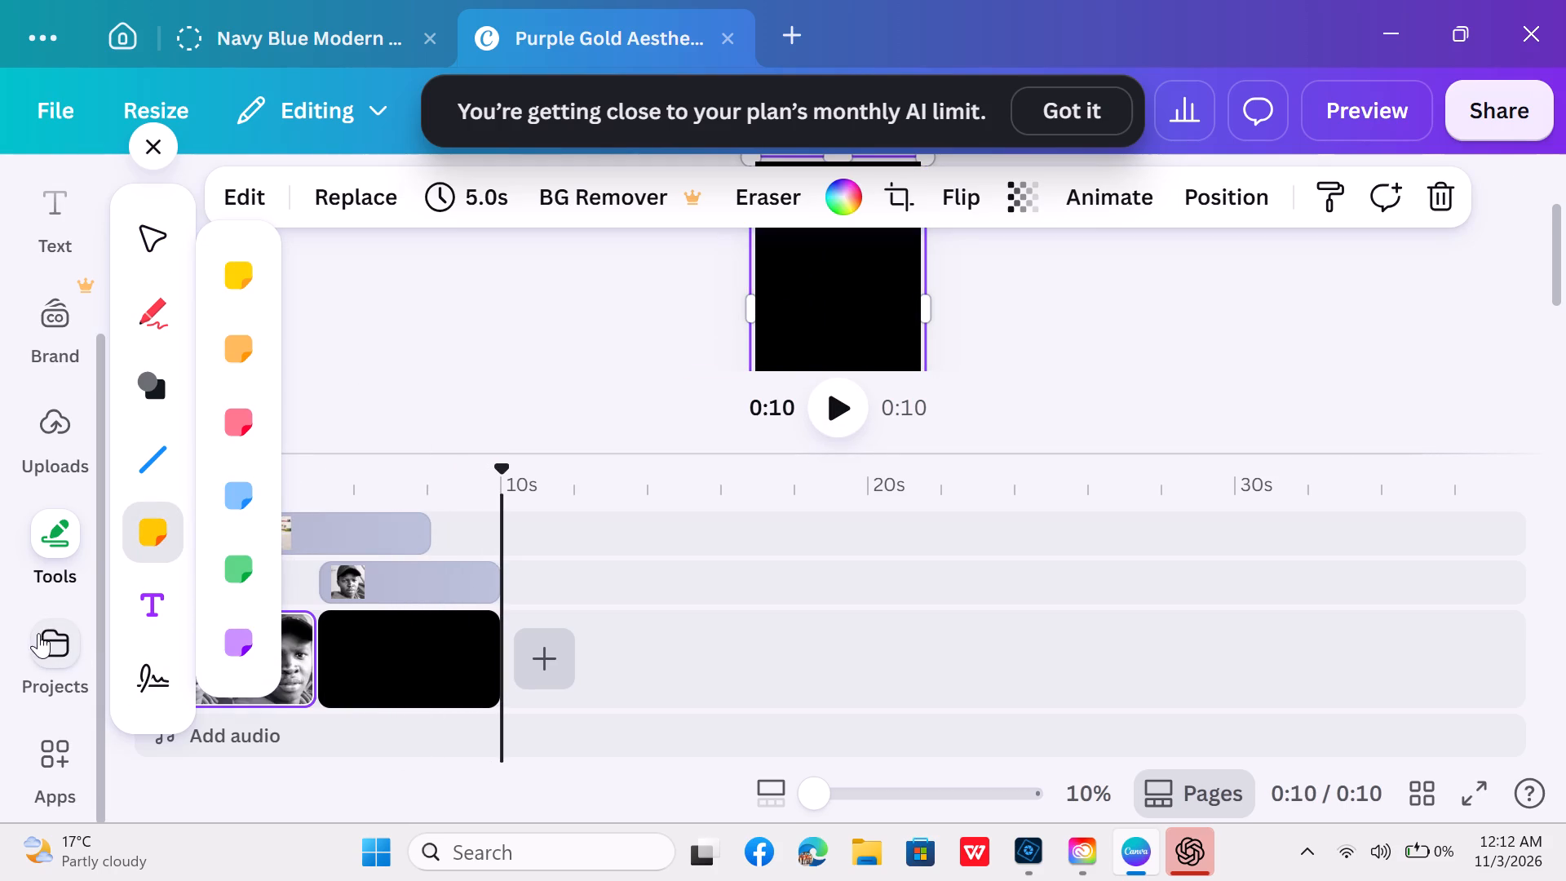
pyautogui.scroll(-8, 49, 622)
pyautogui.click(67, 632)
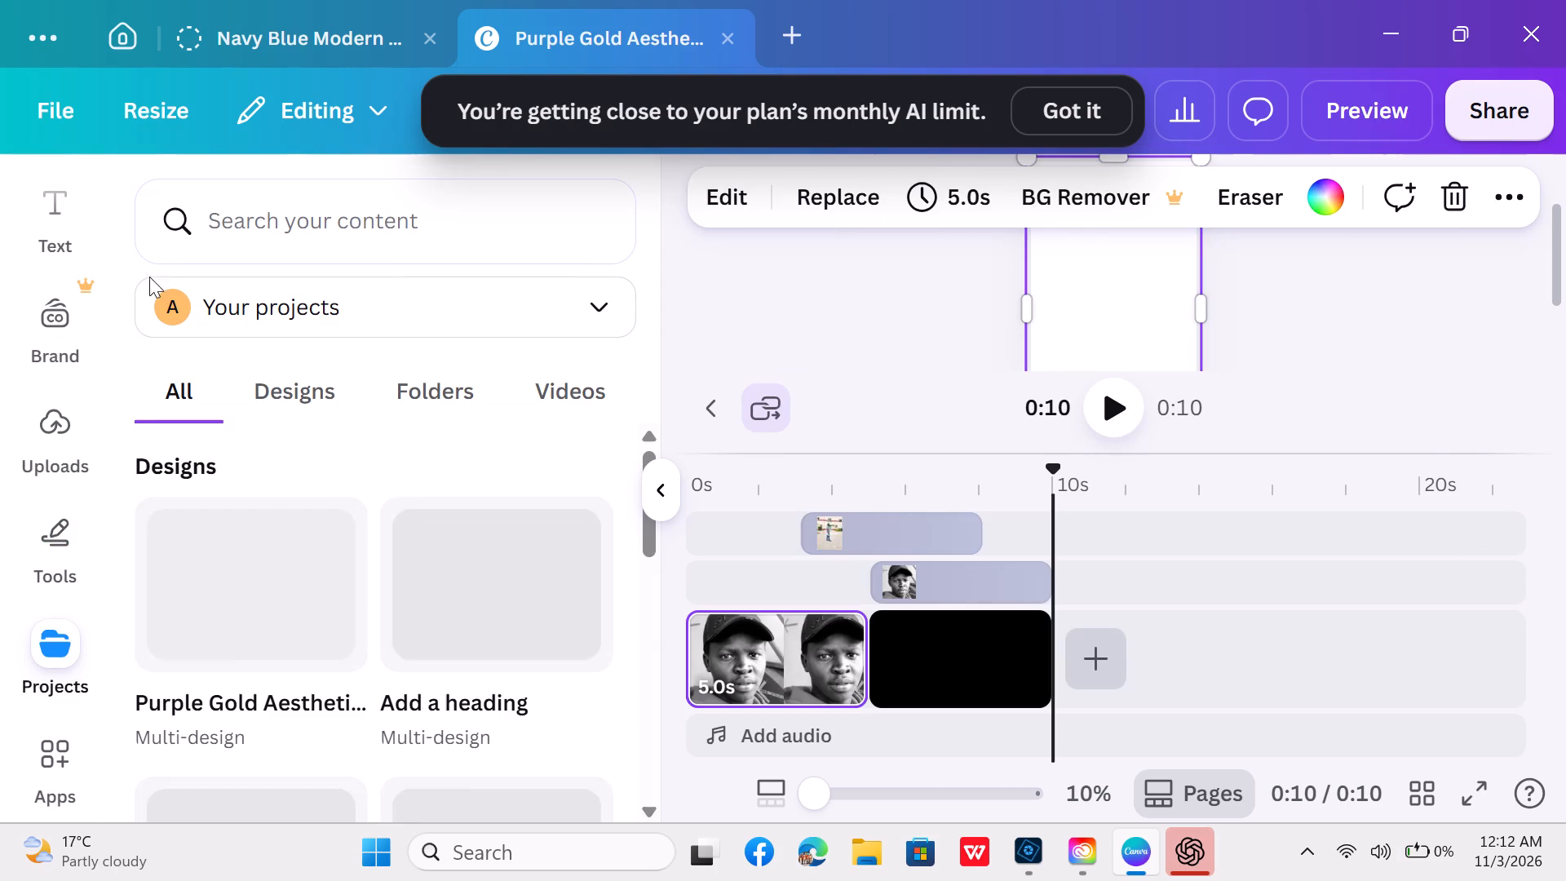
pyautogui.click(54, 86)
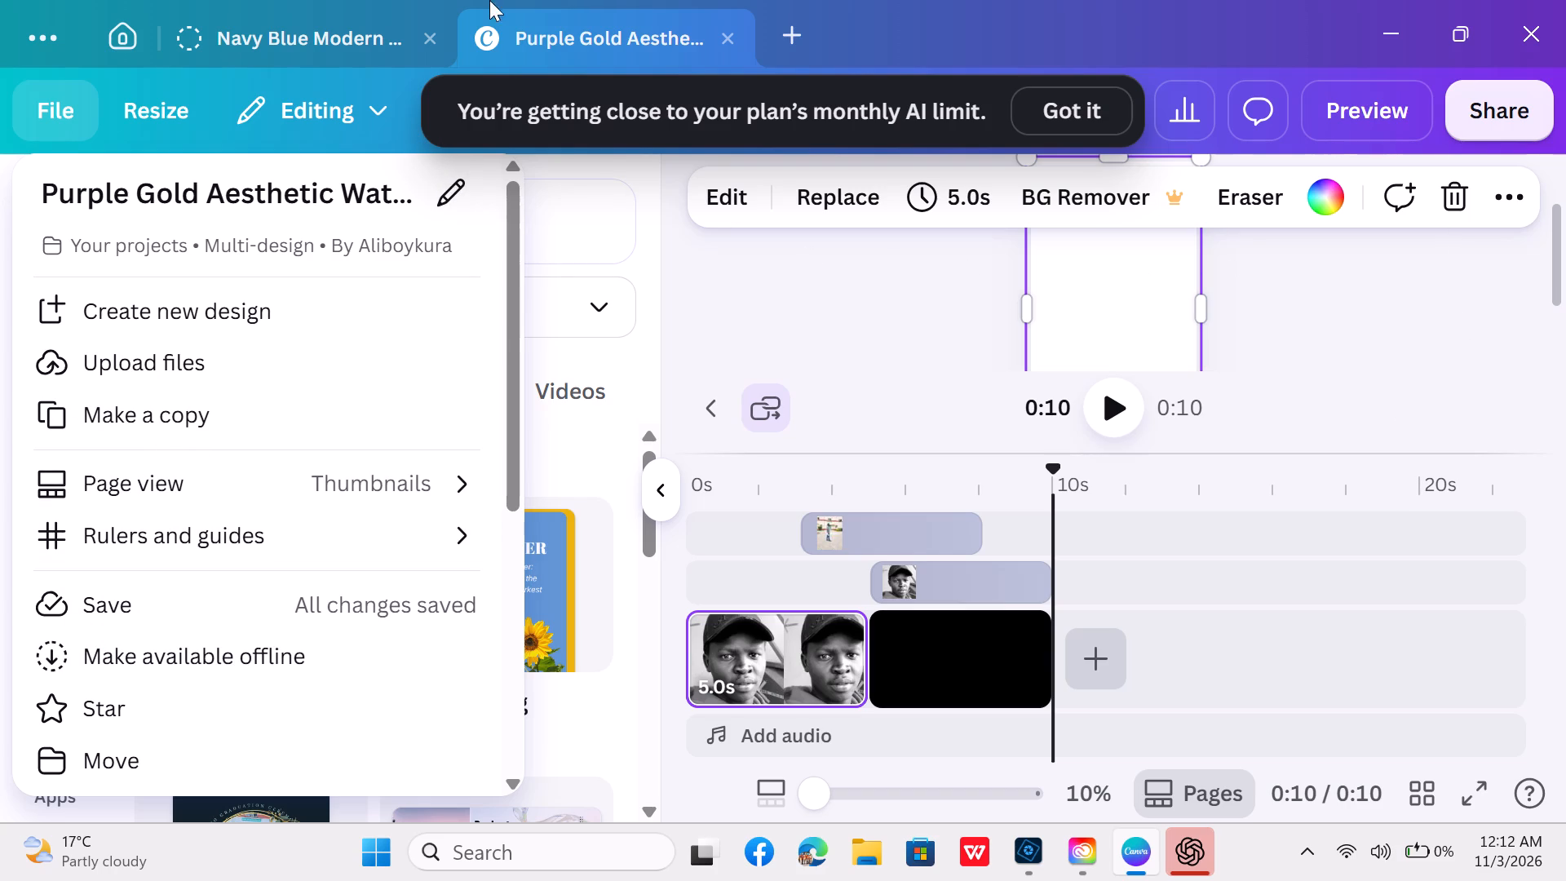
pyautogui.click(1356, 383)
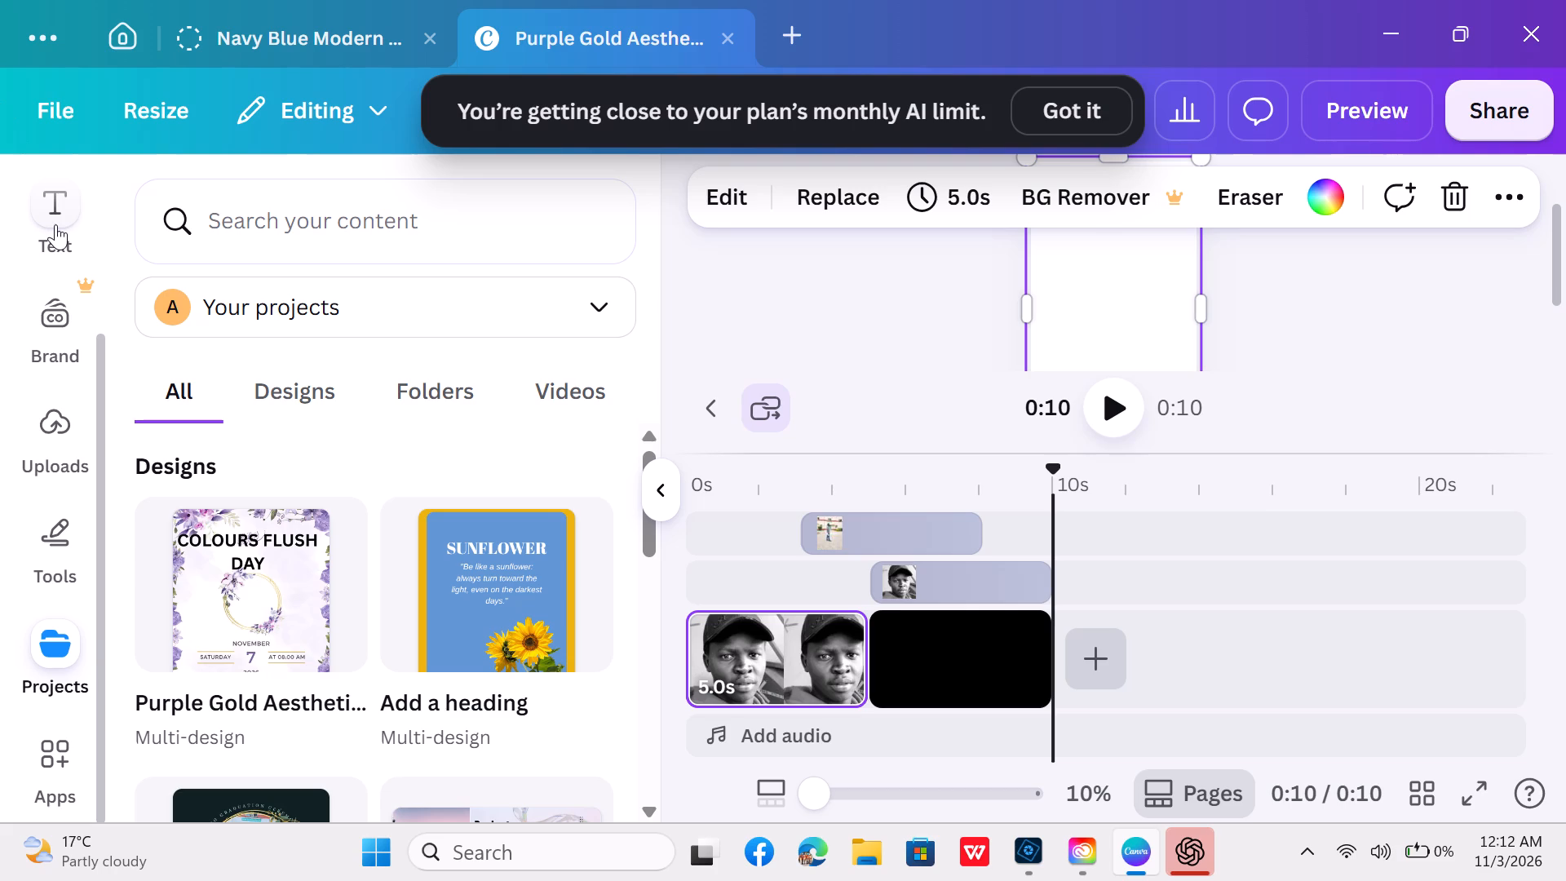
# Minimise the Canva window and close Codex to get to the desktop.
pyautogui.click(1378, 48)
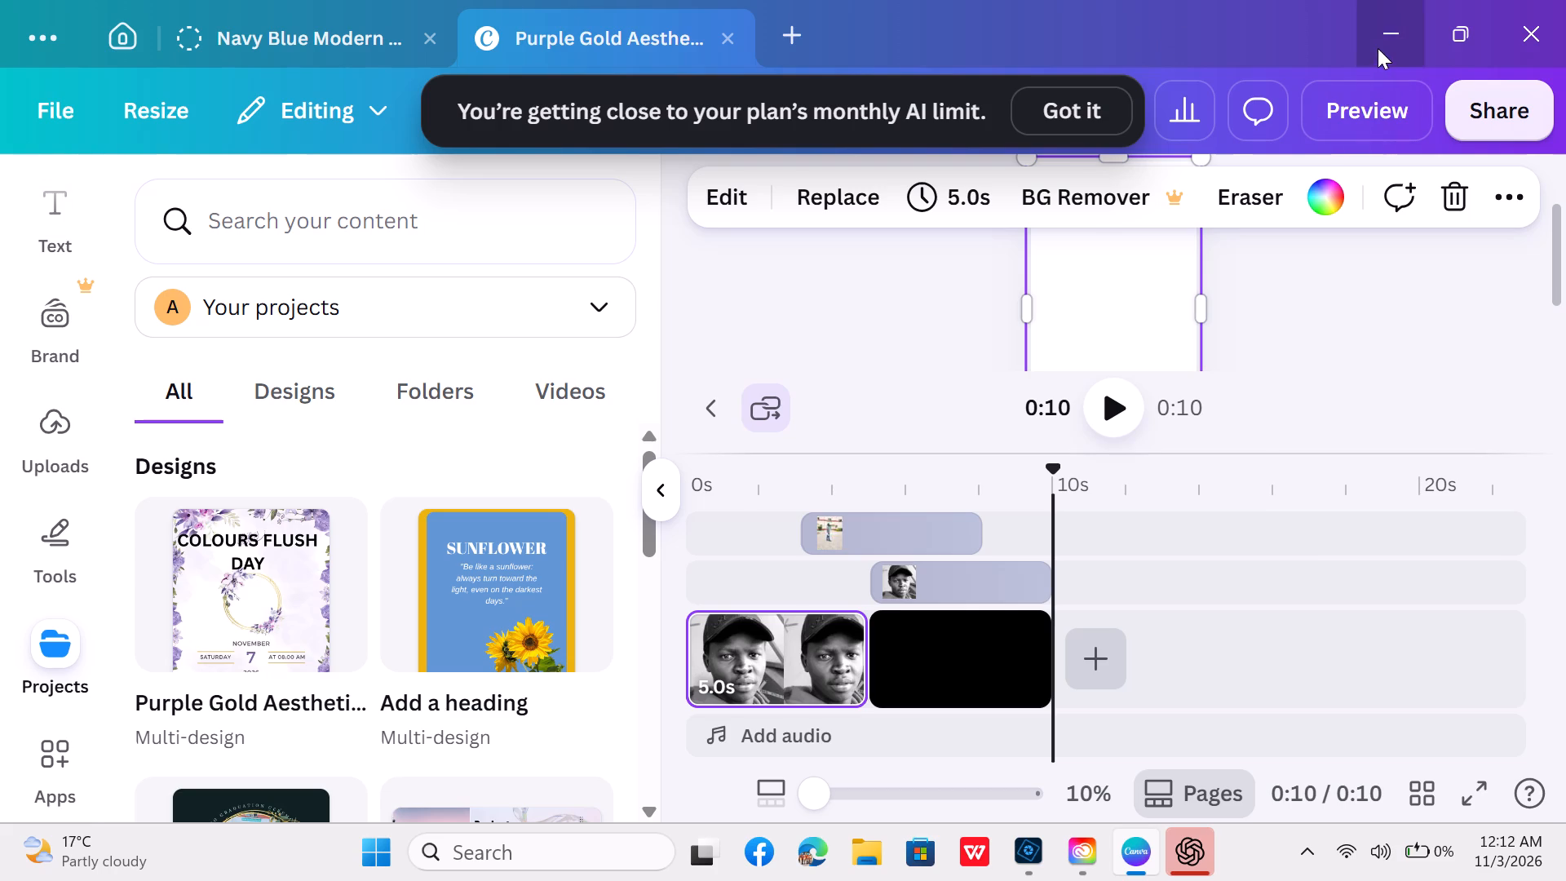
pyautogui.click(1565, 0)
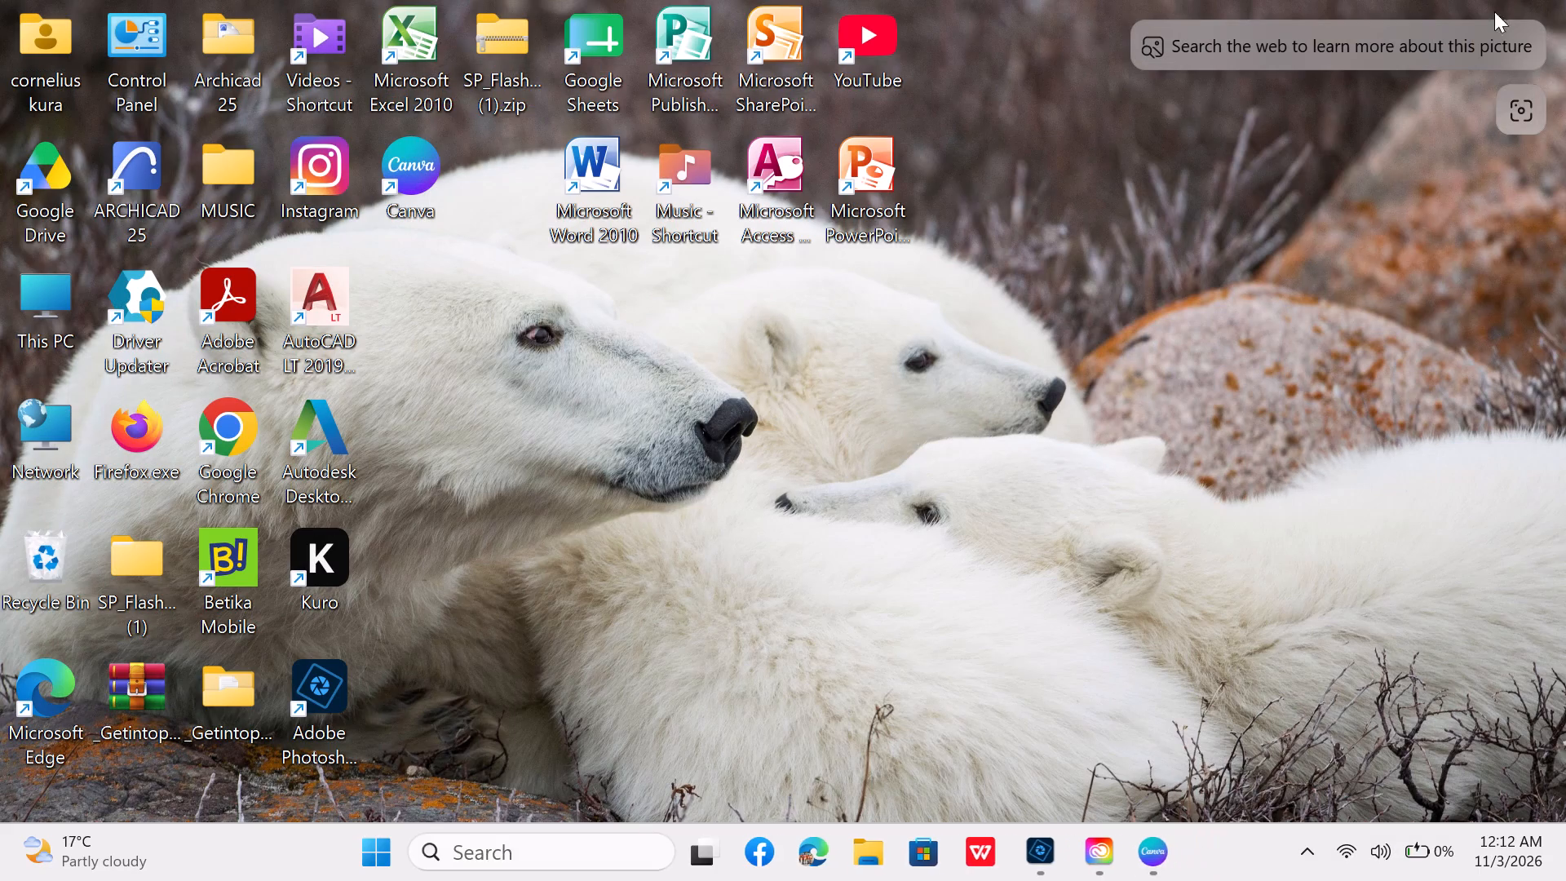
# Launch Kuro from the desktop.
pyautogui.doubleClick(320, 556)
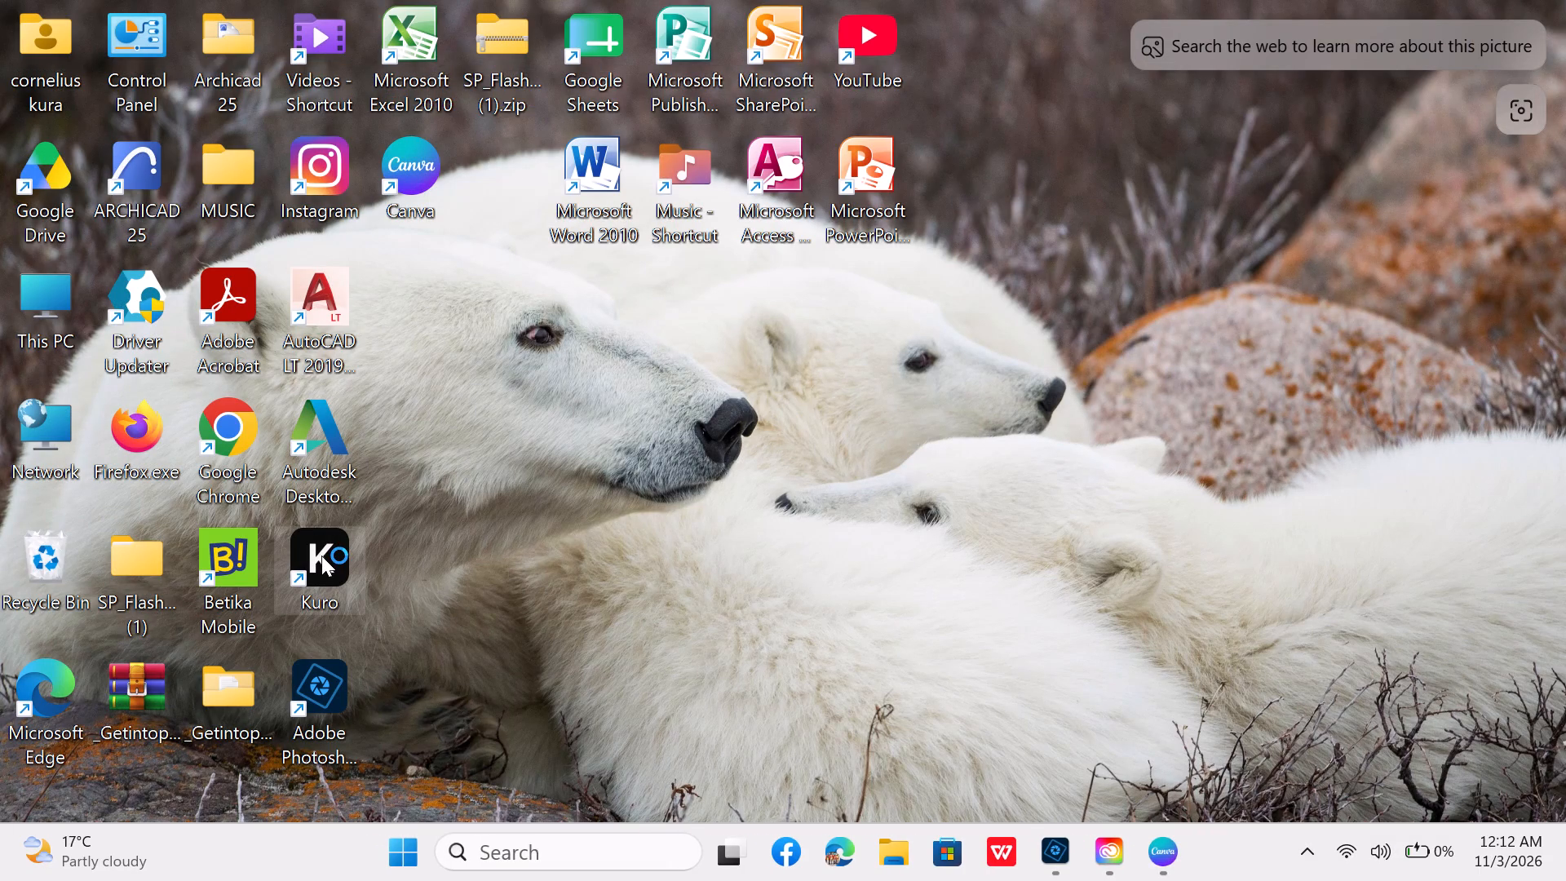
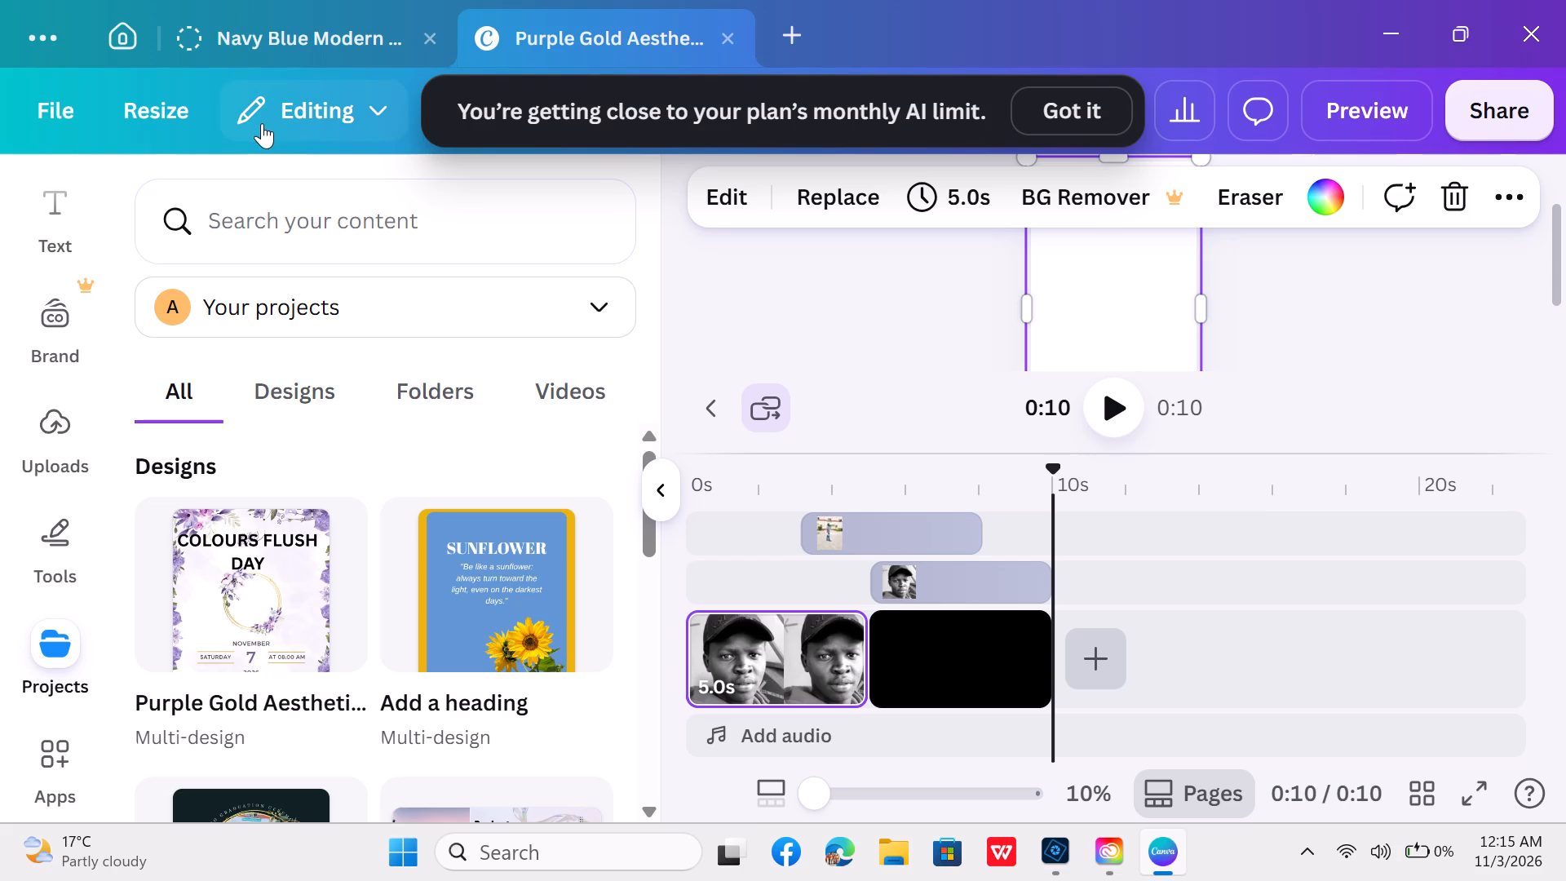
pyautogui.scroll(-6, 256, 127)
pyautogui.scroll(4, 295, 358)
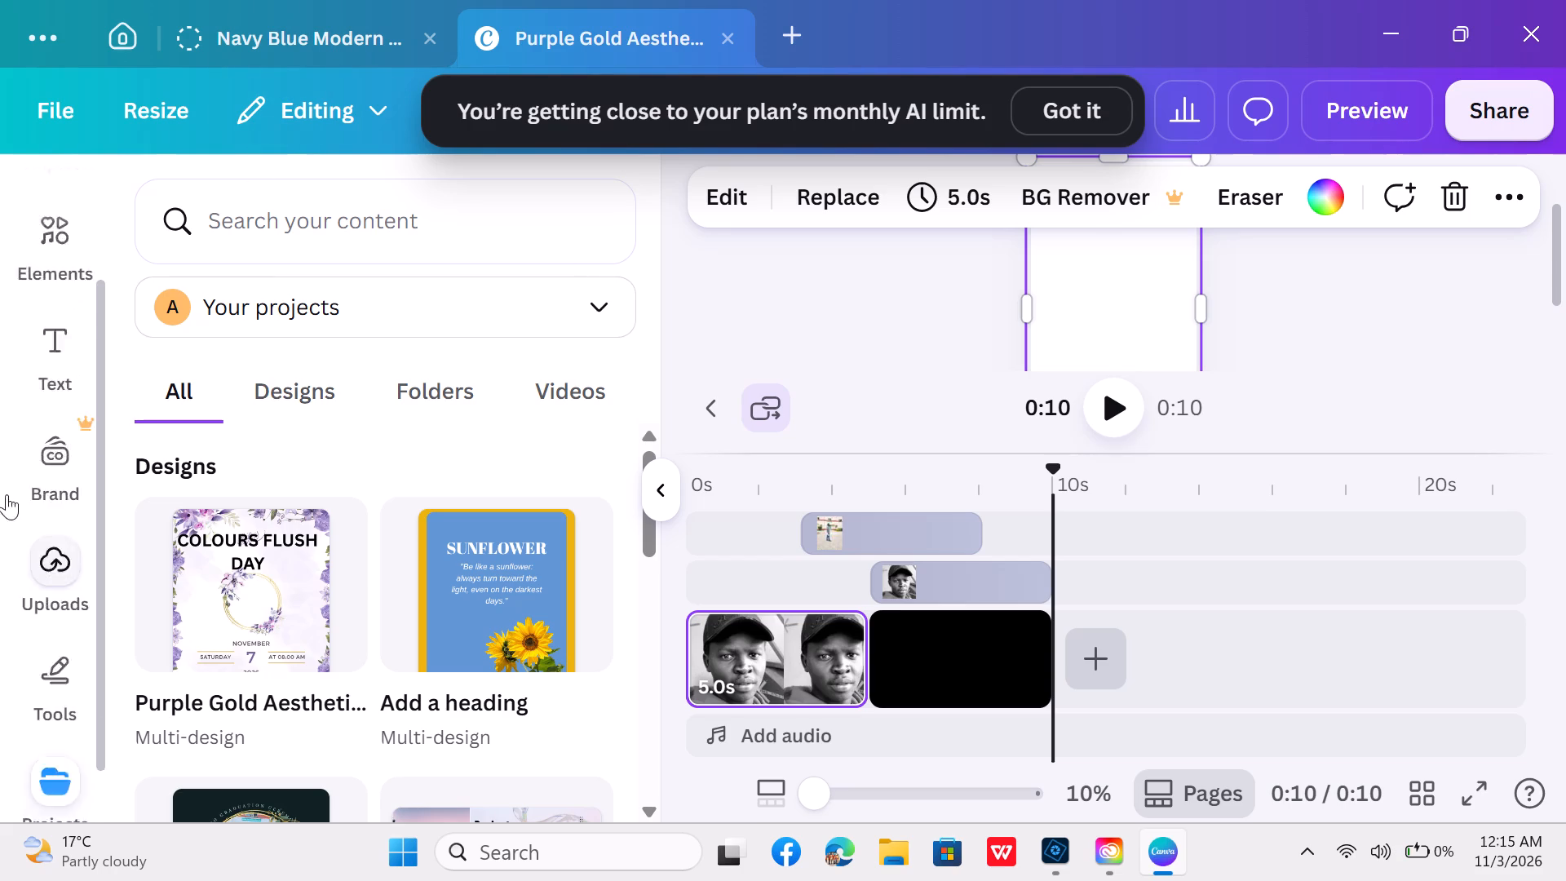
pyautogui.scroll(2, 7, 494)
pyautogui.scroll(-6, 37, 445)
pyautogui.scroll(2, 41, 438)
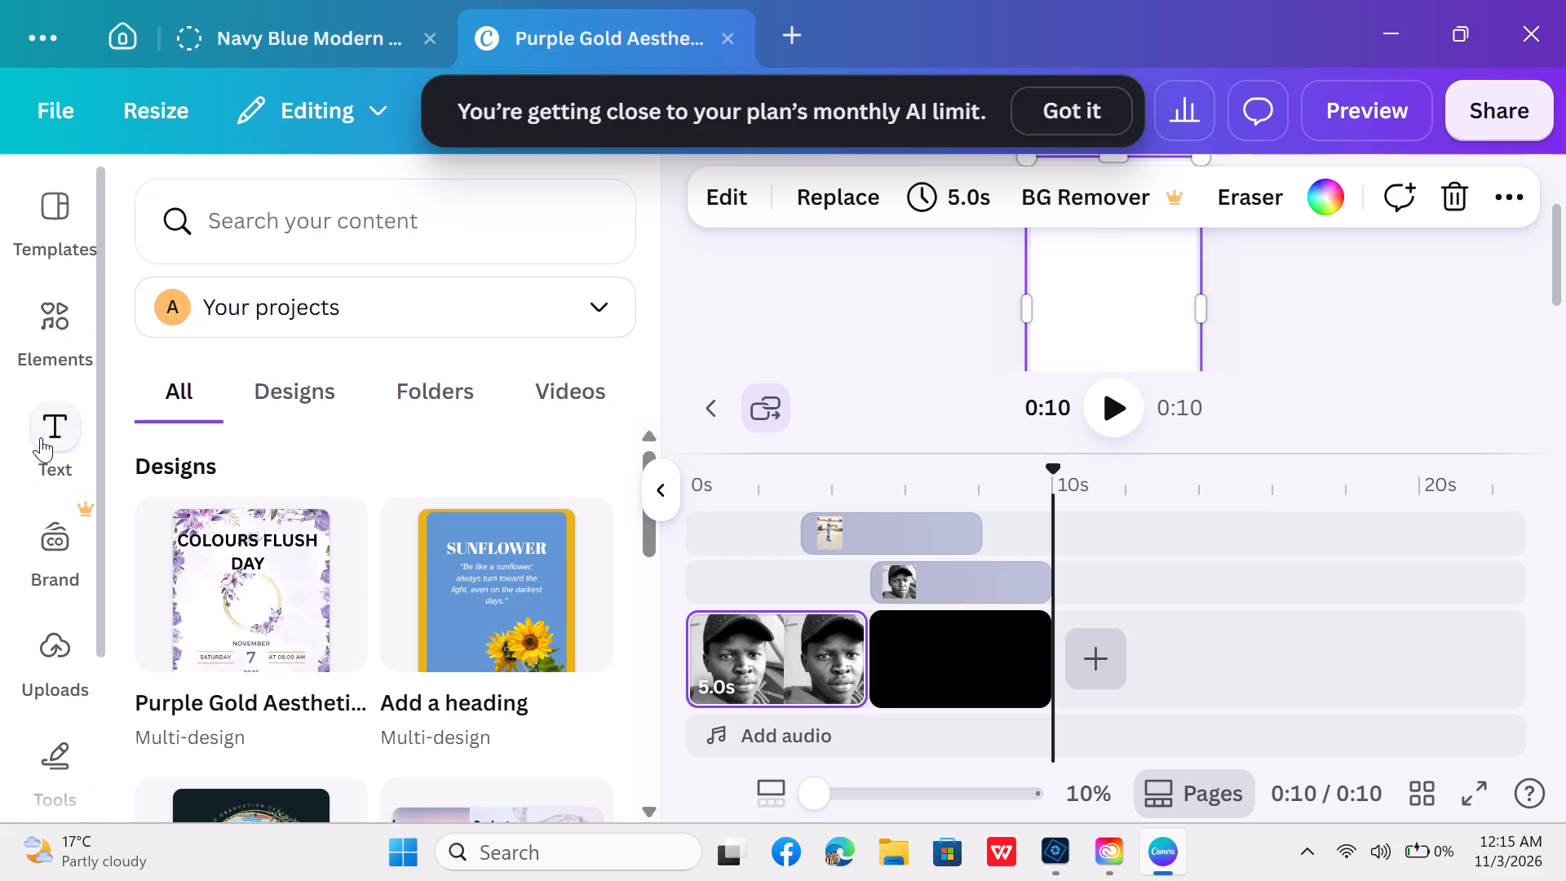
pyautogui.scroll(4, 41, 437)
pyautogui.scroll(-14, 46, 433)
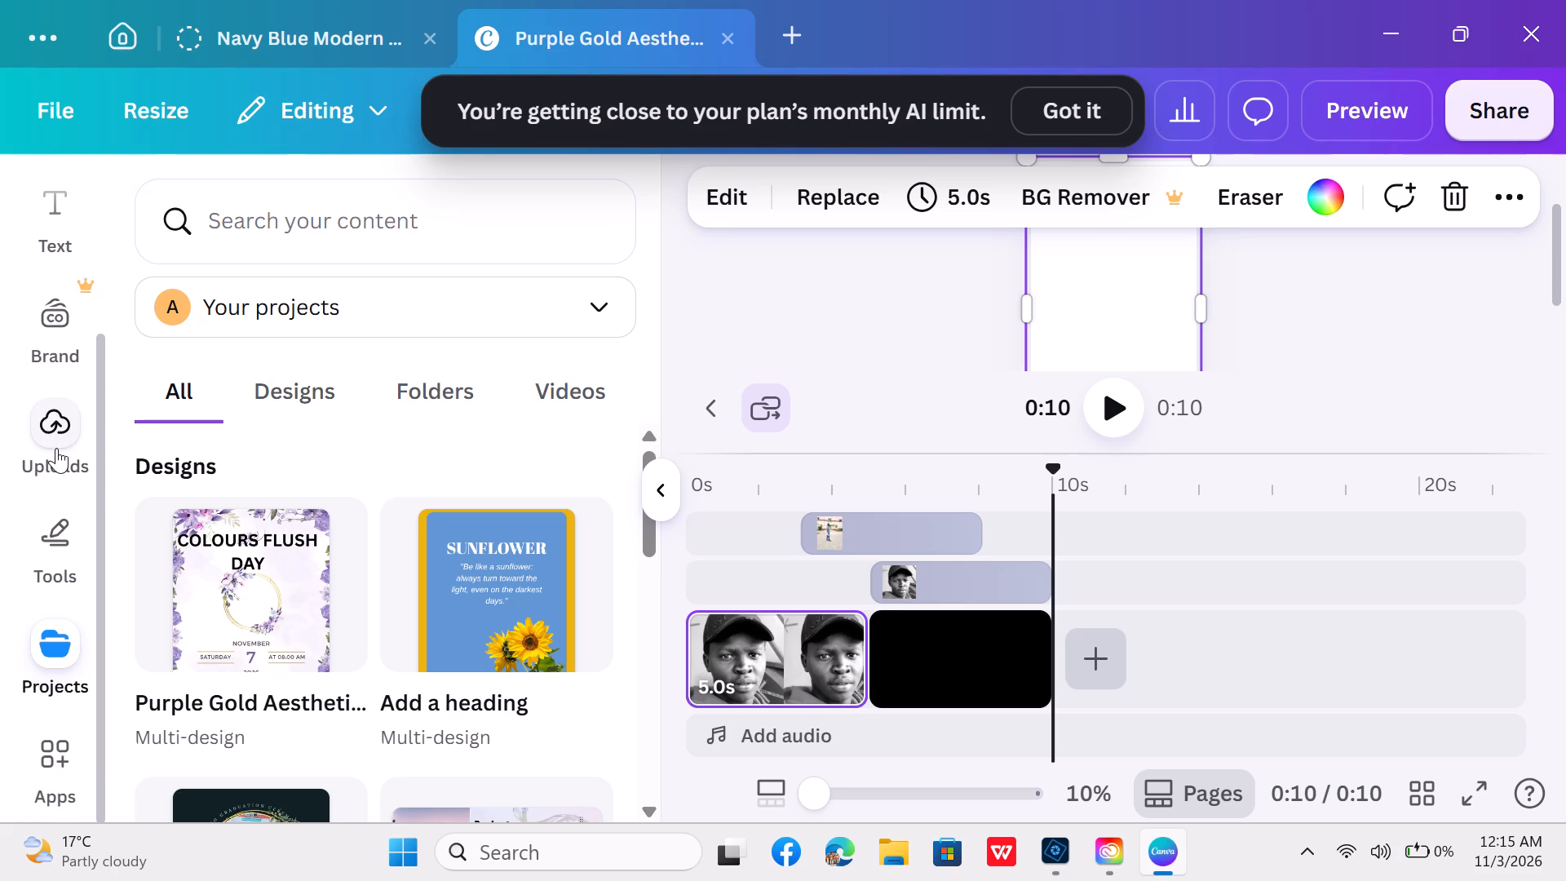
# Add the red-striped video and the walking man video from the saved projects to the end of the timeline.
pyautogui.scroll(-7, 56, 448)
pyautogui.scroll(4, 99, 518)
pyautogui.scroll(-5, 279, 566)
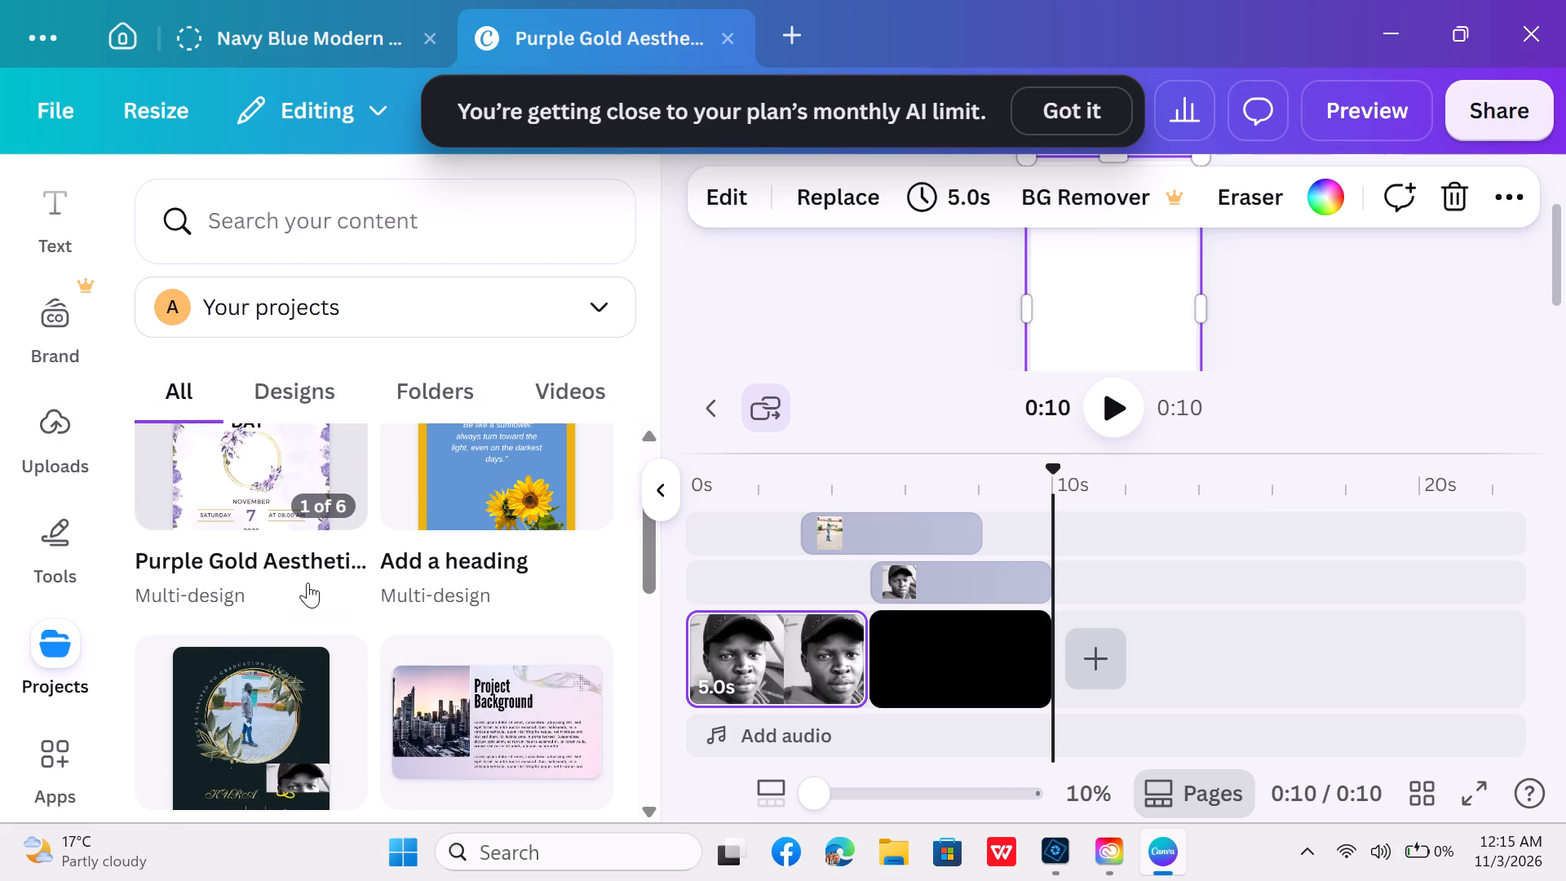
pyautogui.scroll(-3, 552, 609)
pyautogui.click(346, 552)
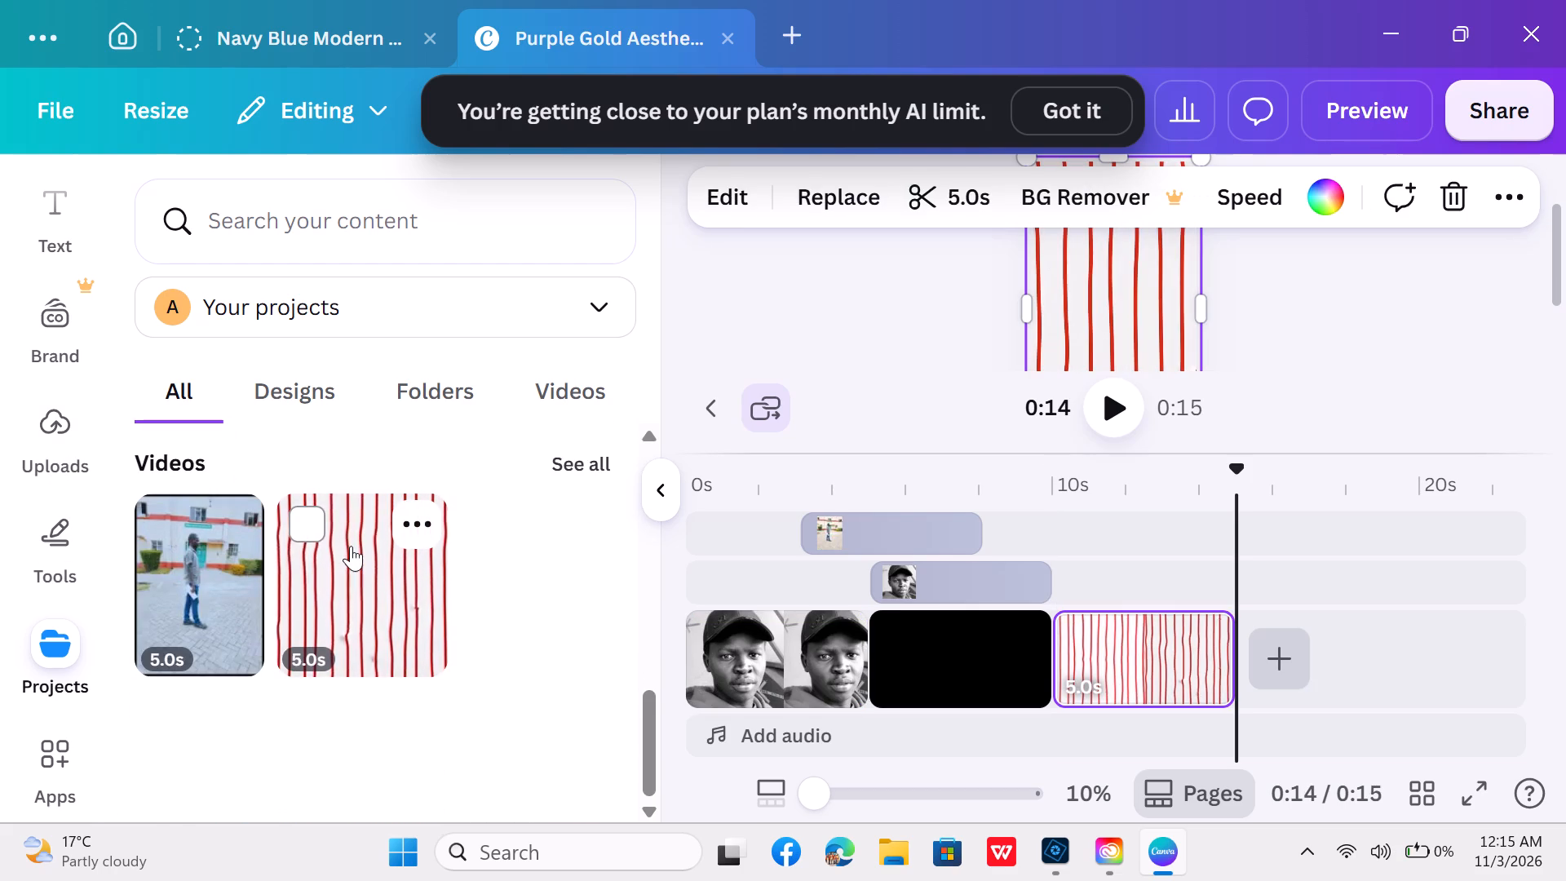
pyautogui.click(223, 587)
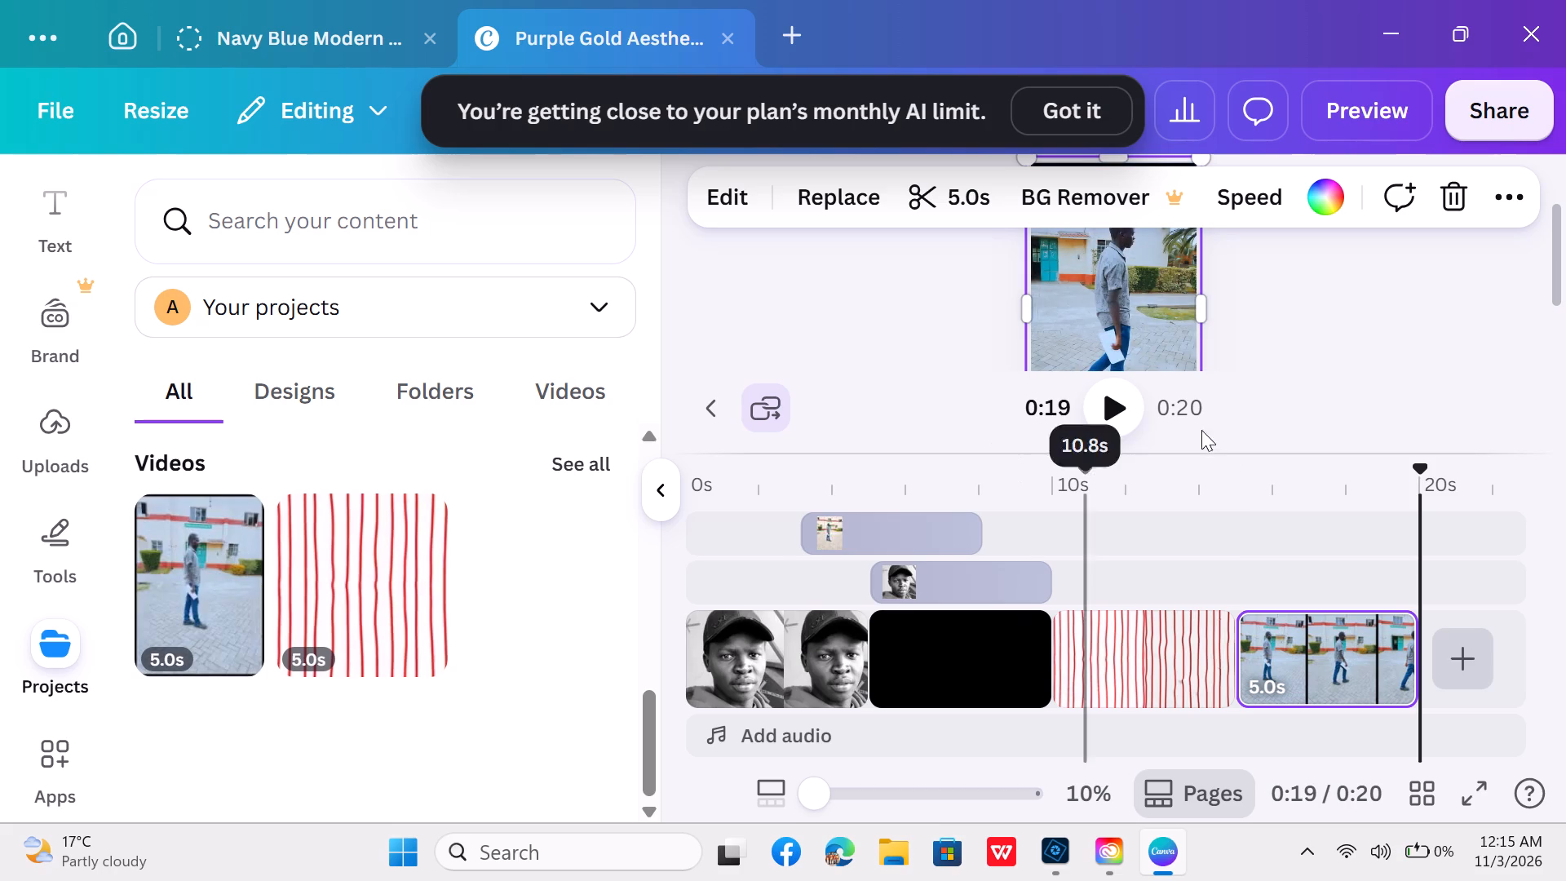
# Play the timeline to check the sequence with the added videos.
pyautogui.click(1130, 408)
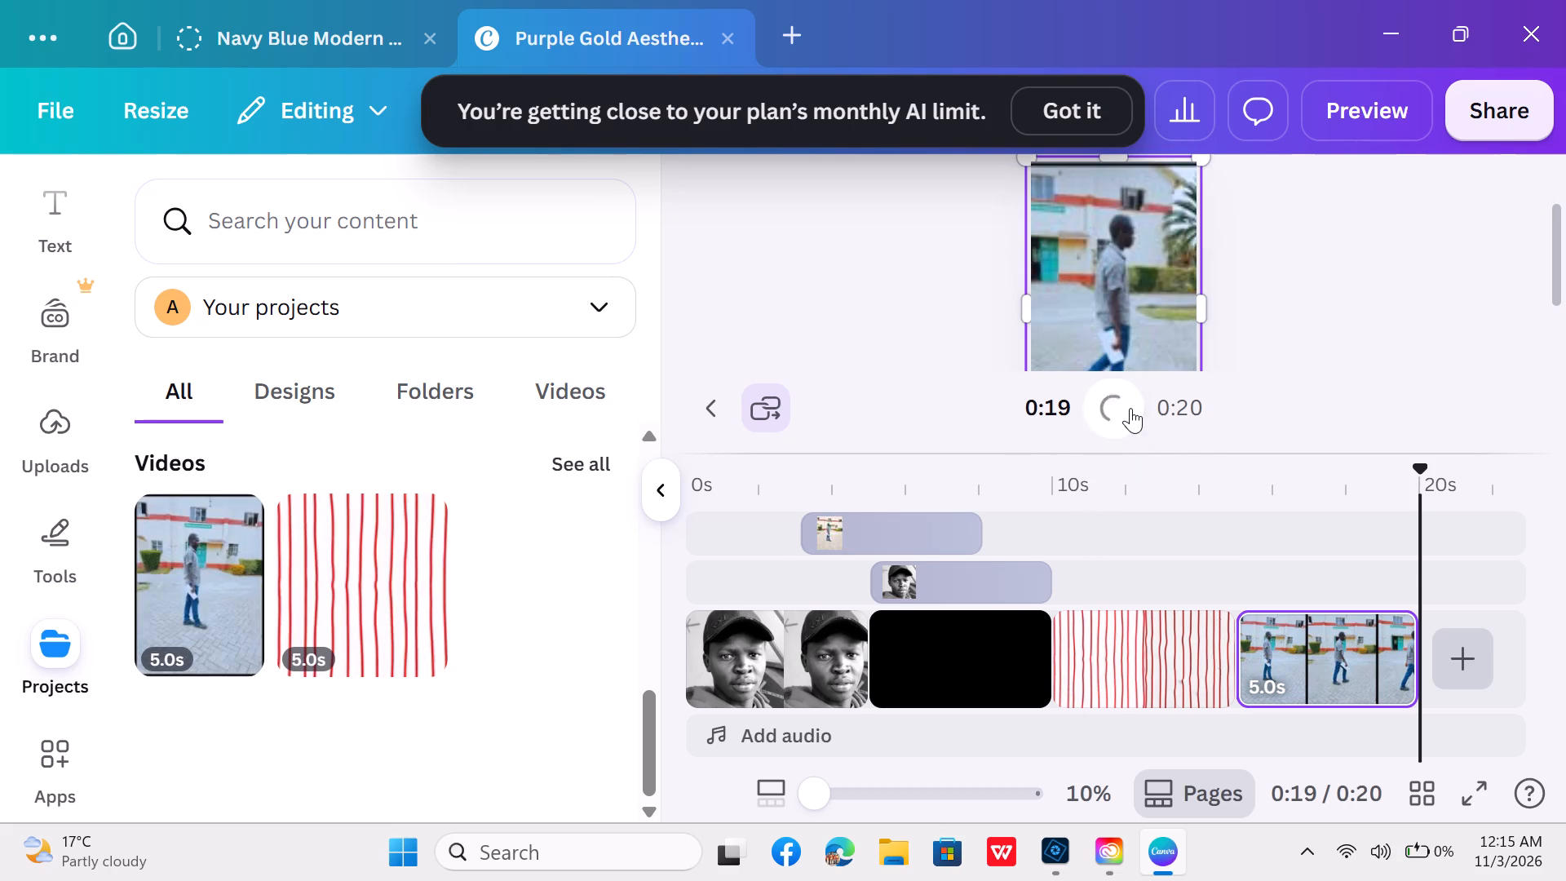
pyautogui.click(1102, 405)
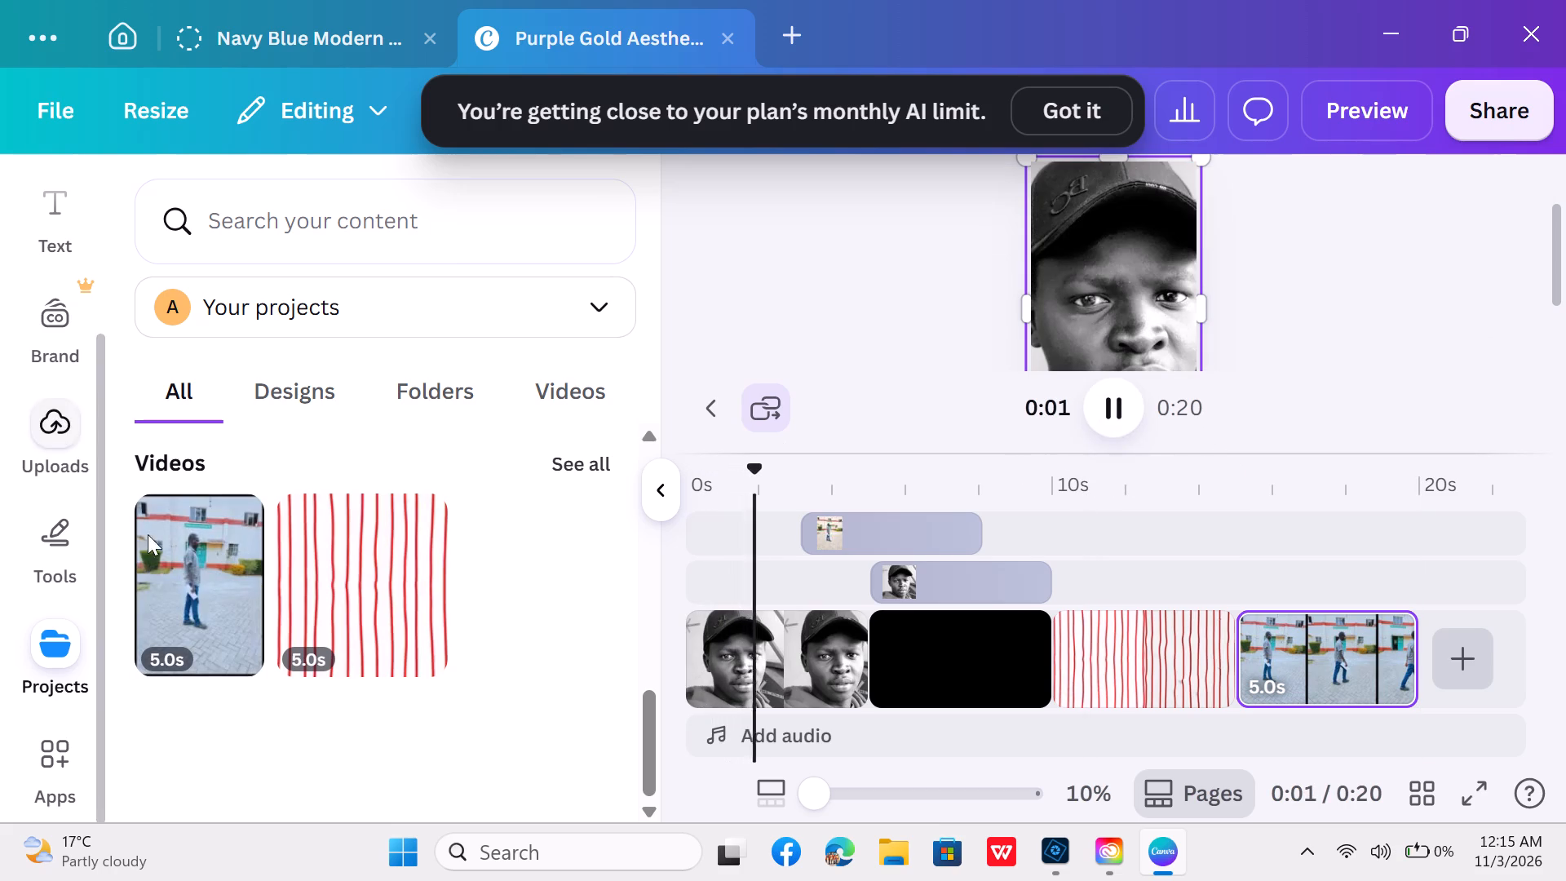
# Add the walking man video two more times to the end of the timeline.
pyautogui.click(179, 560)
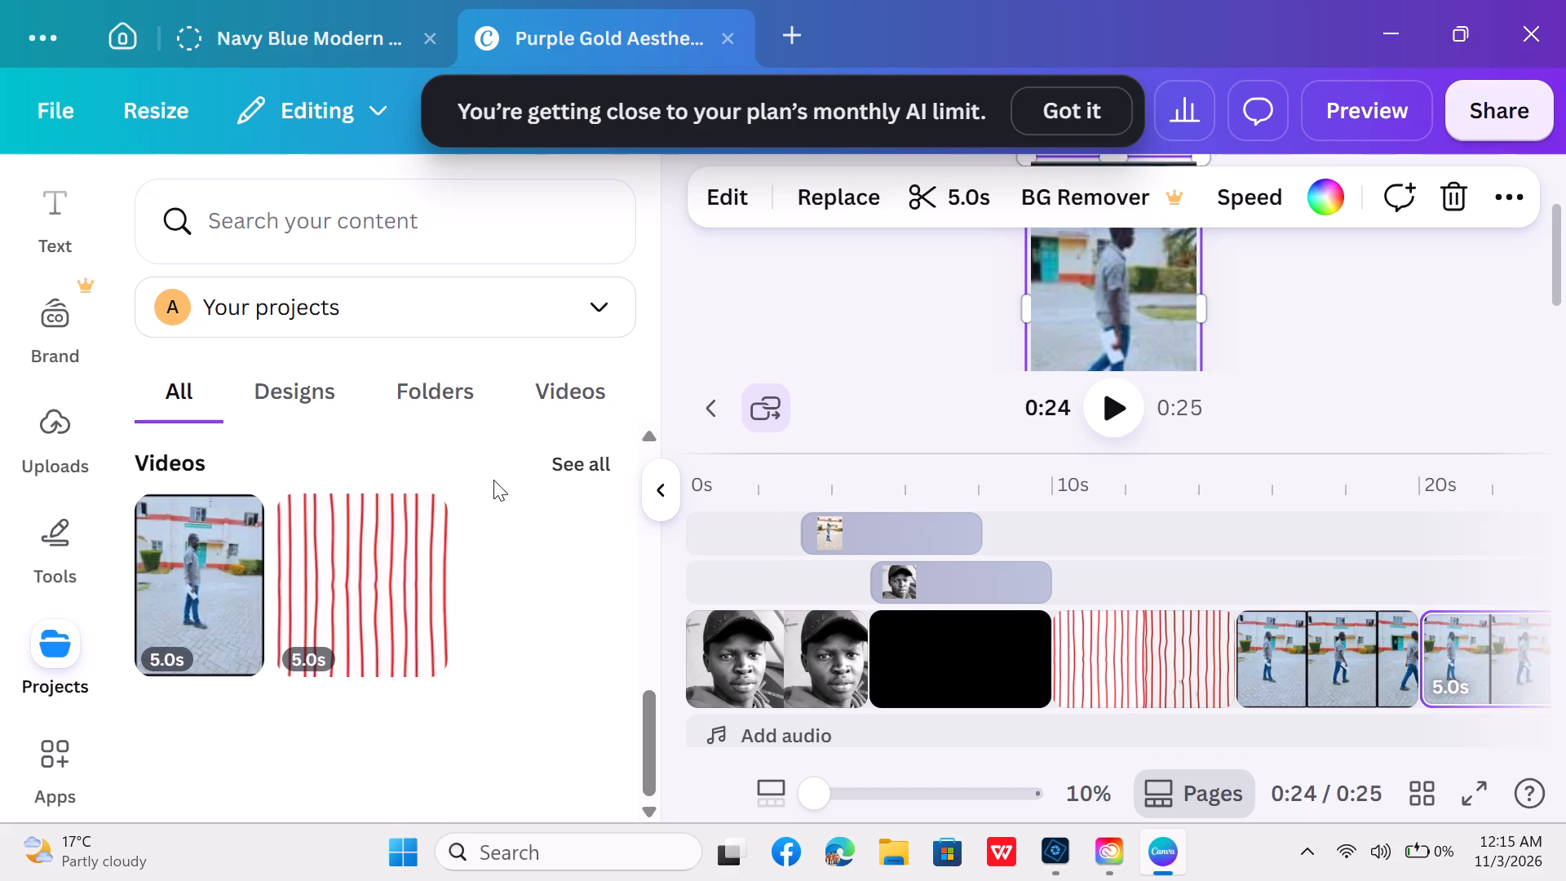
pyautogui.click(213, 586)
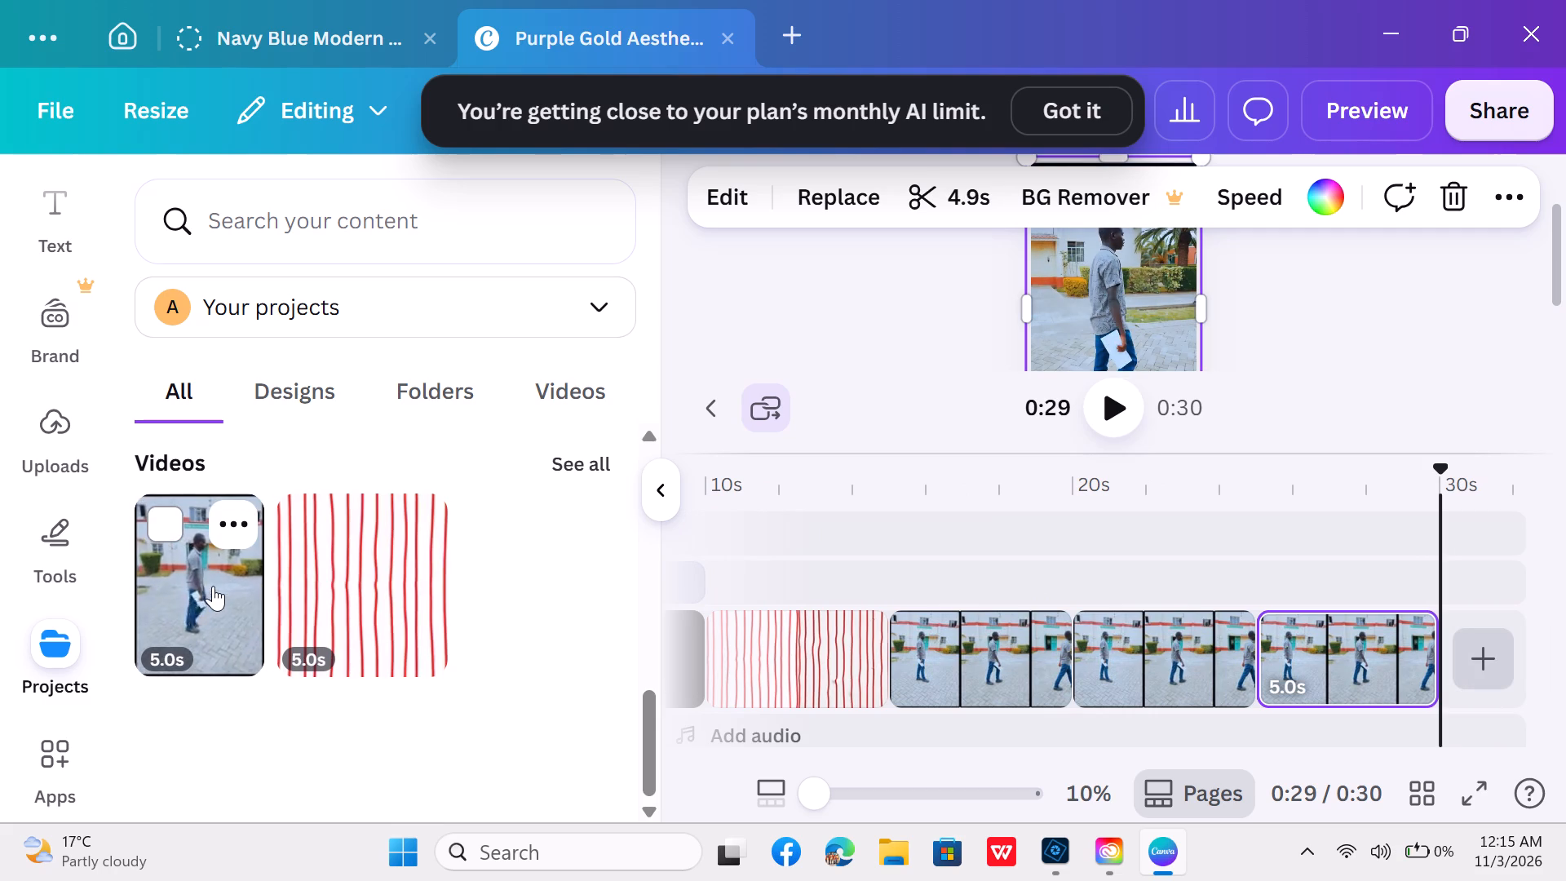
# Select the second walking man clip at about 21.2 s and play from there to the timeline's end.
pyautogui.click(1121, 658)
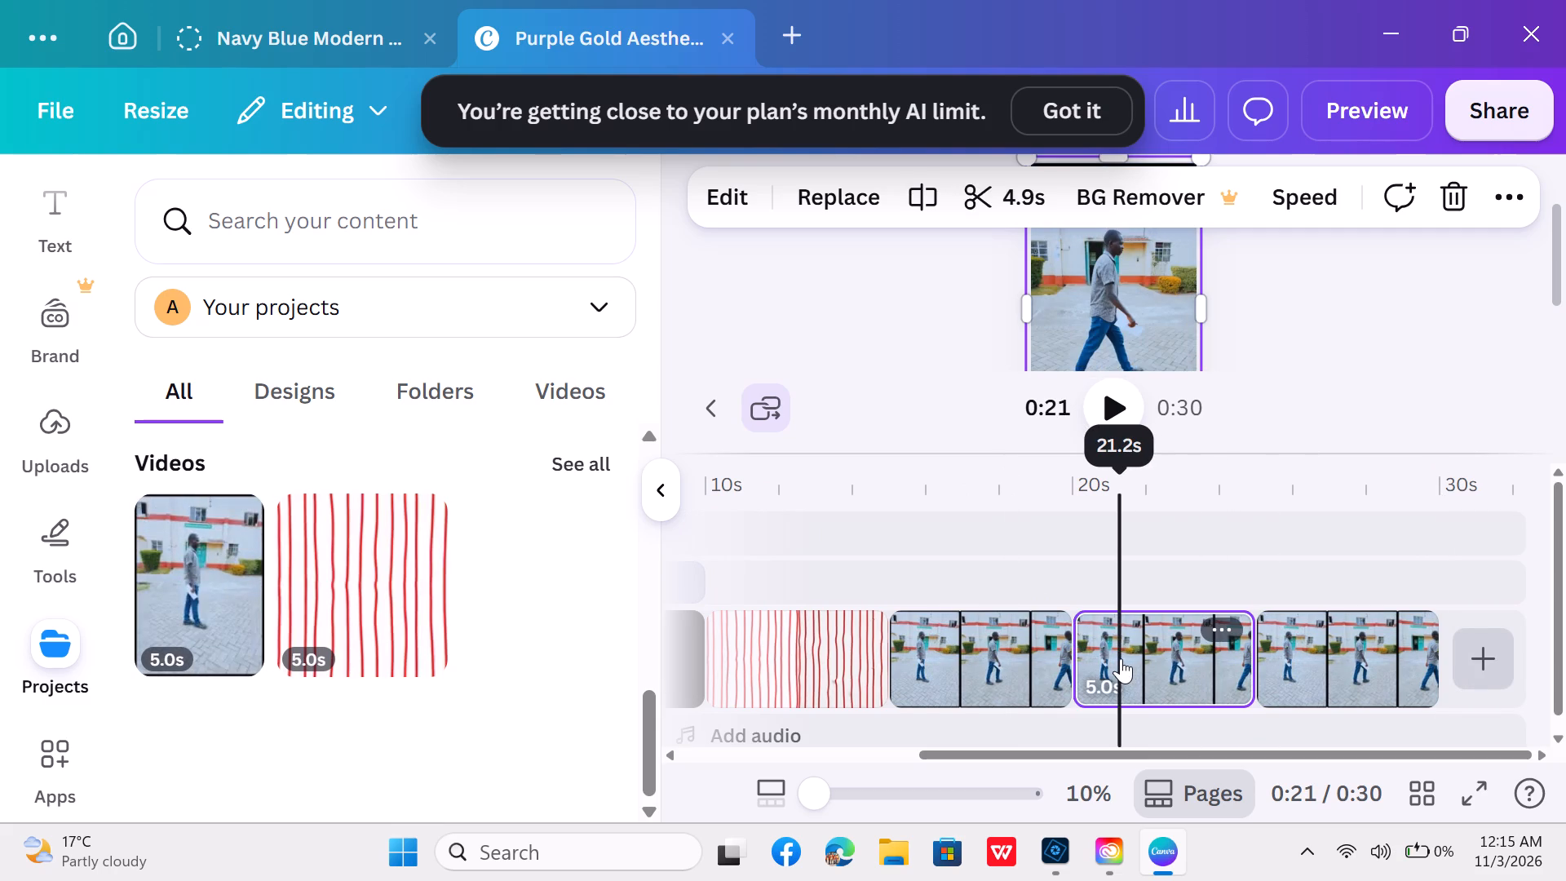
pyautogui.click(1121, 658)
pyautogui.click(1120, 404)
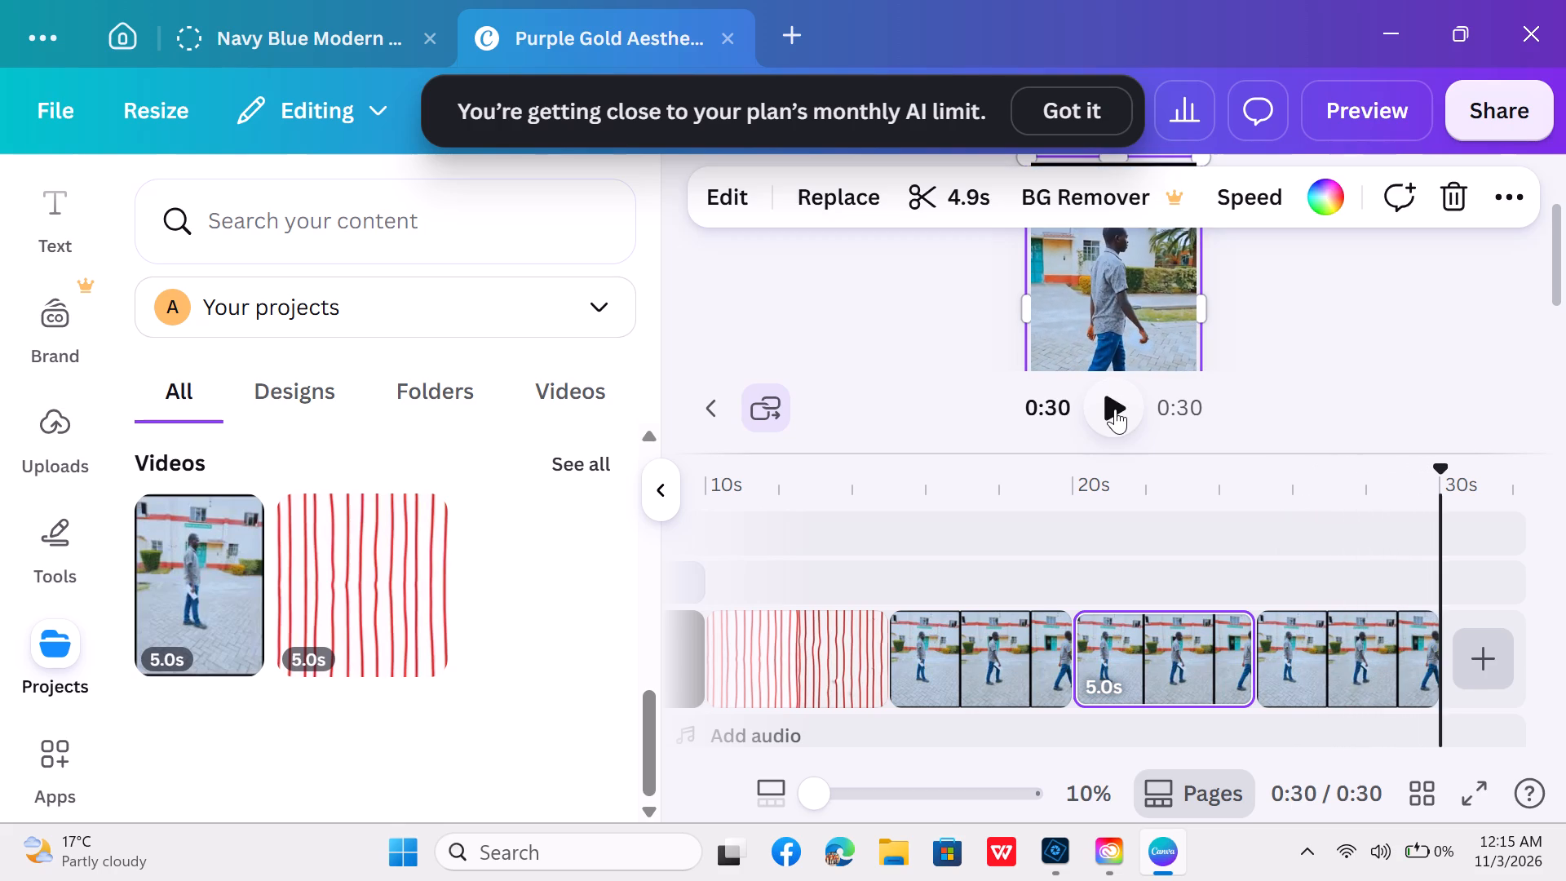
# Replay the timeline from the start, pause it at 0:03, and resume playback.
pyautogui.press('Return')
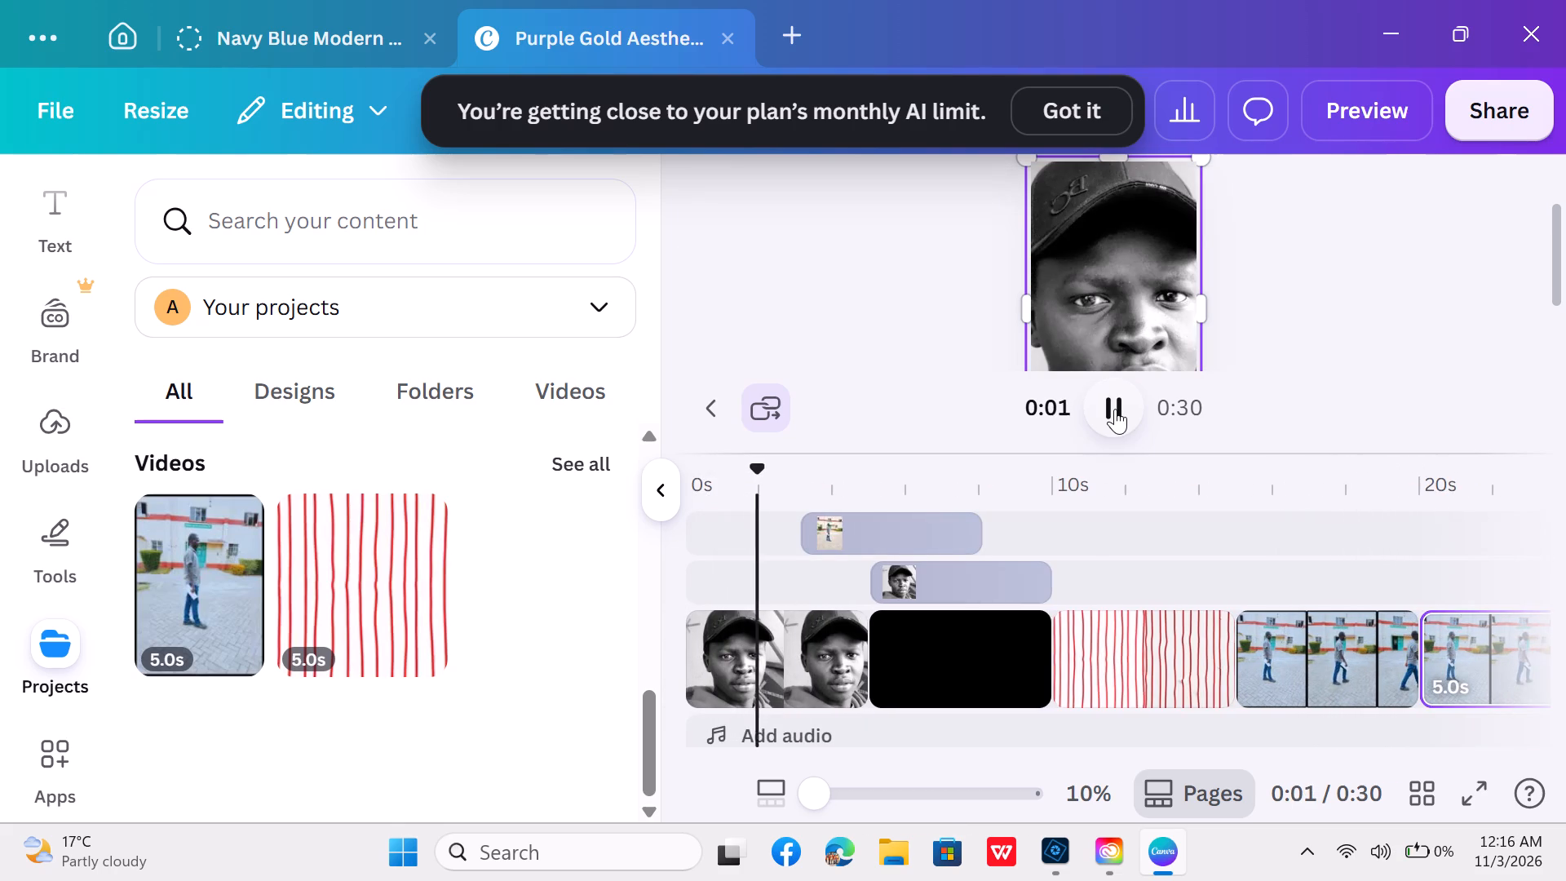
pyautogui.press('Return')
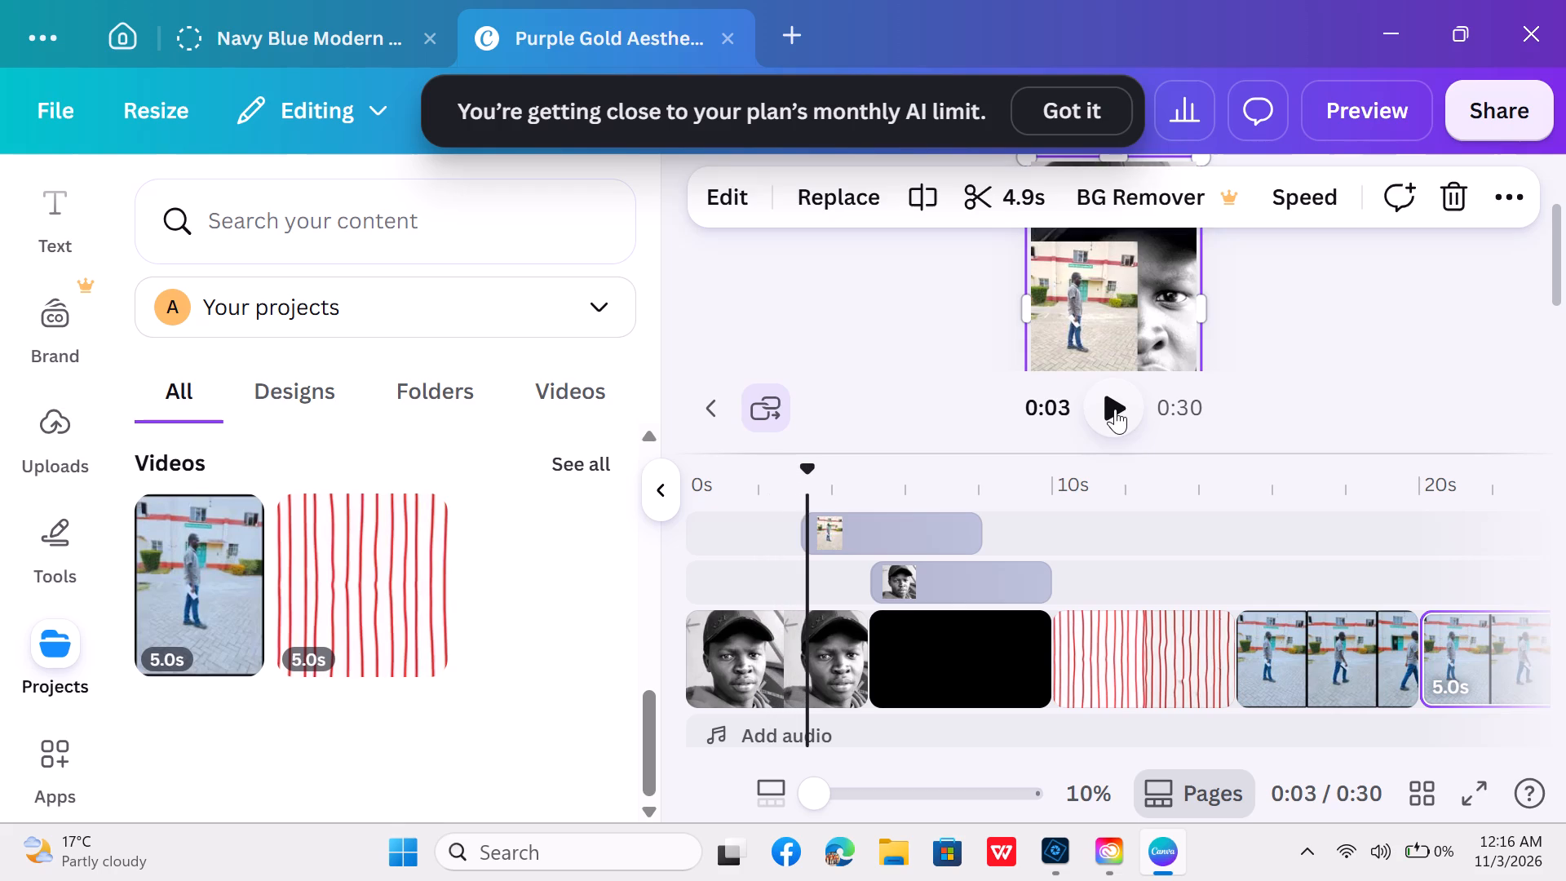
pyautogui.press('Return')
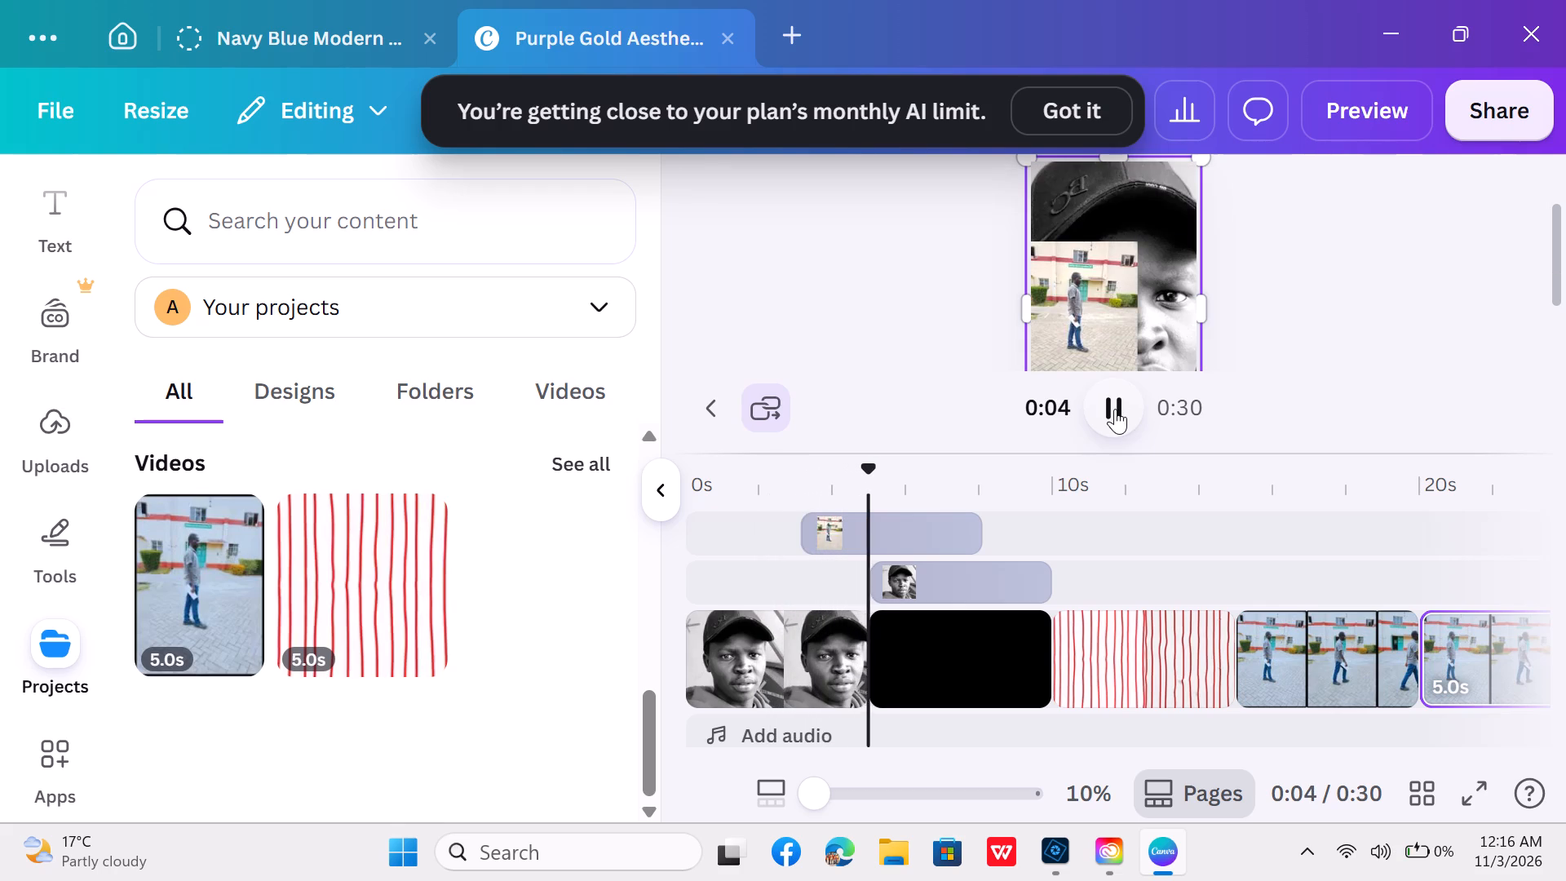
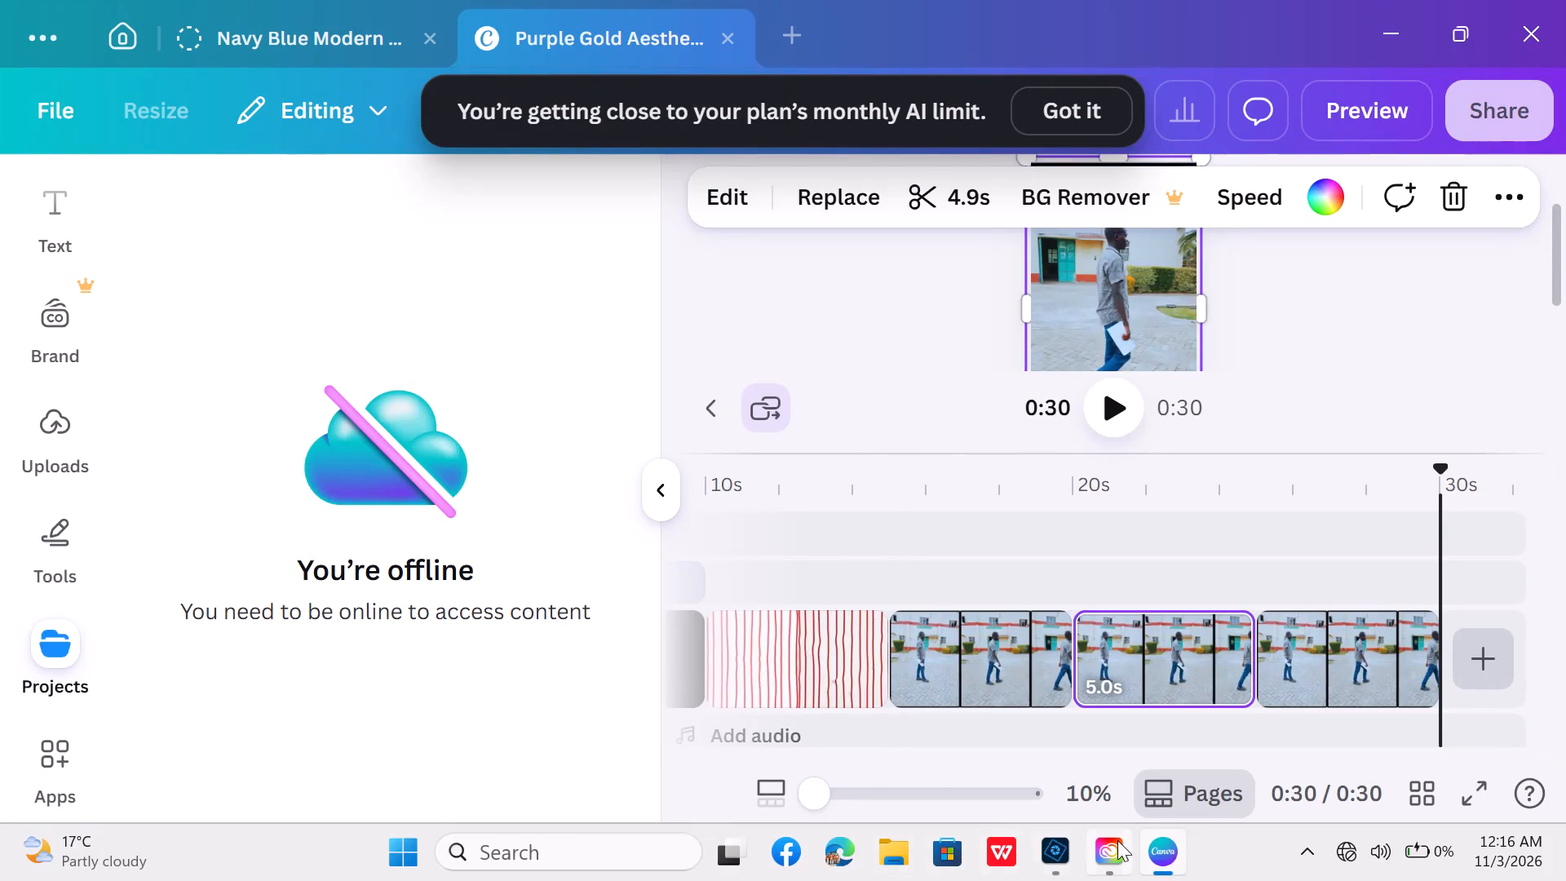
# Close the Canva application window with the design.
pyautogui.click(1546, 36)
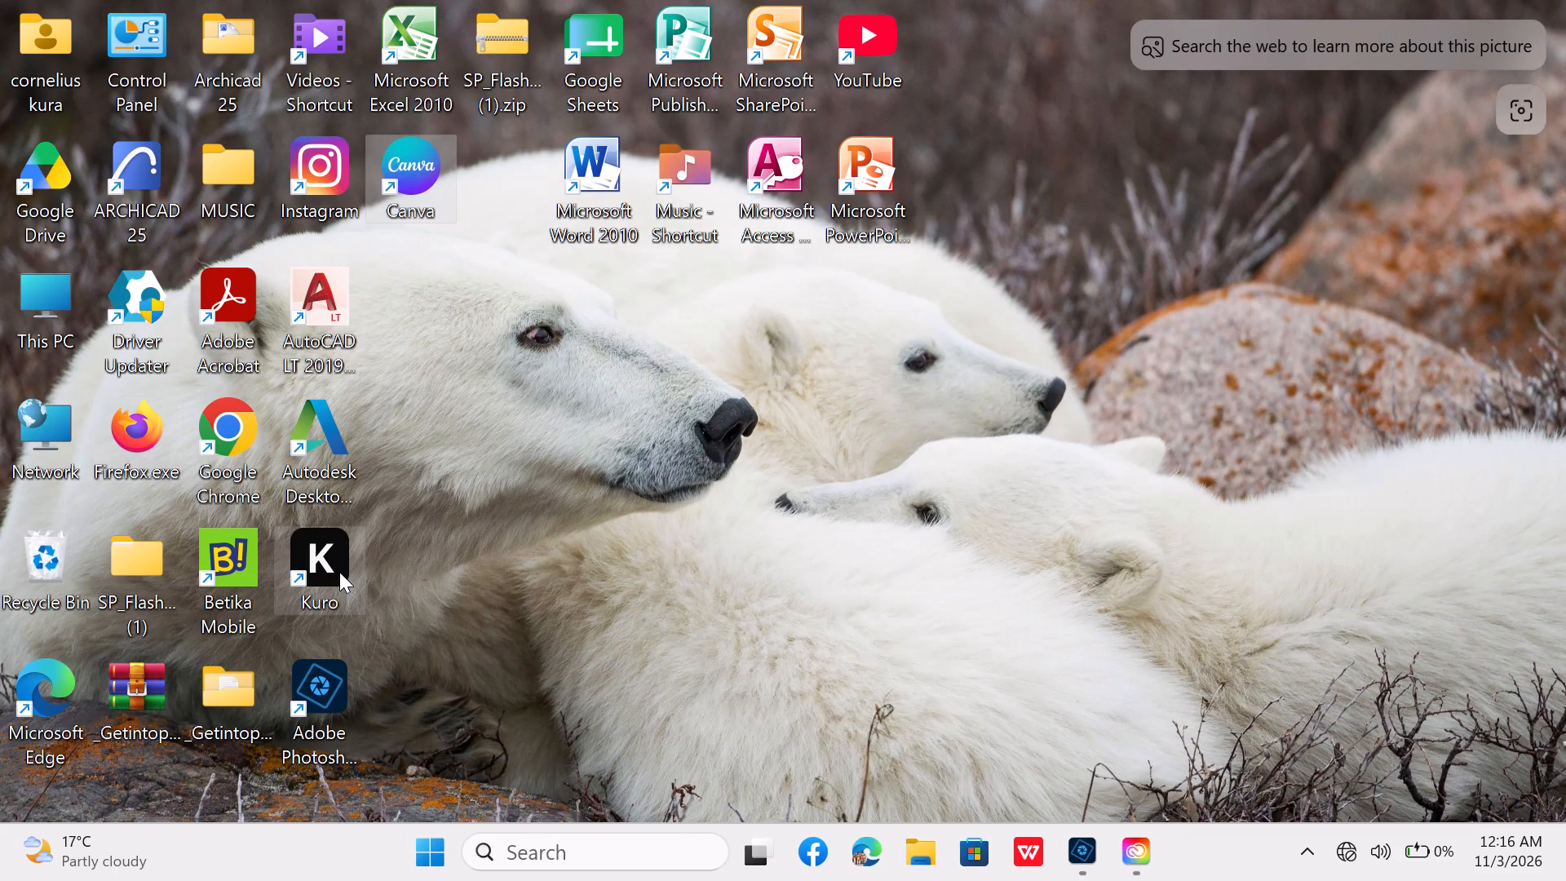
# Launch the Kuro application from the desktop.
pyautogui.doubleClick(335, 564)
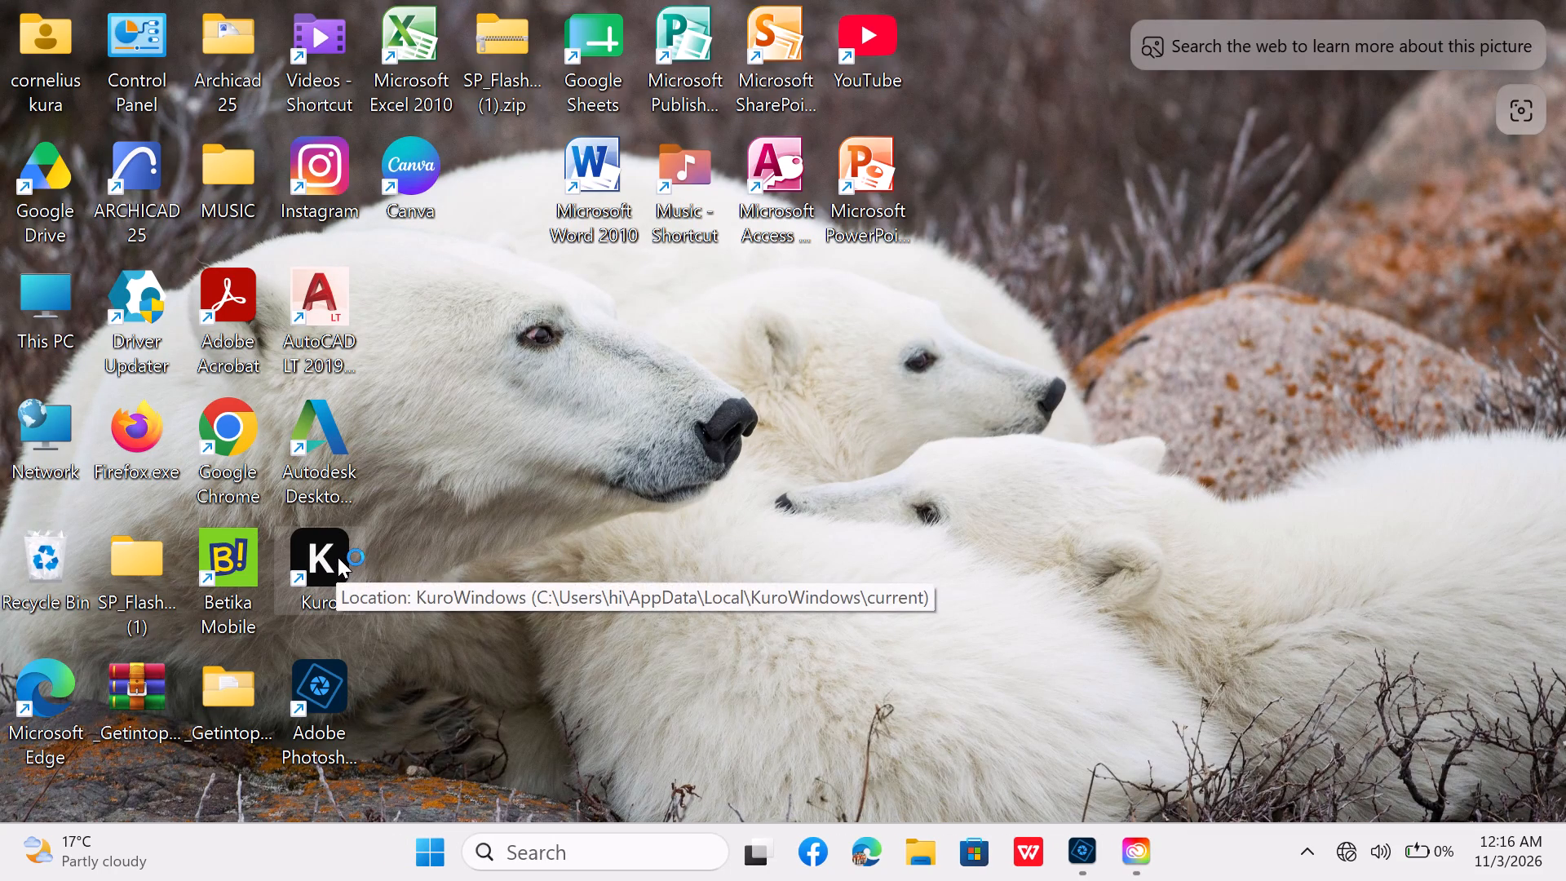